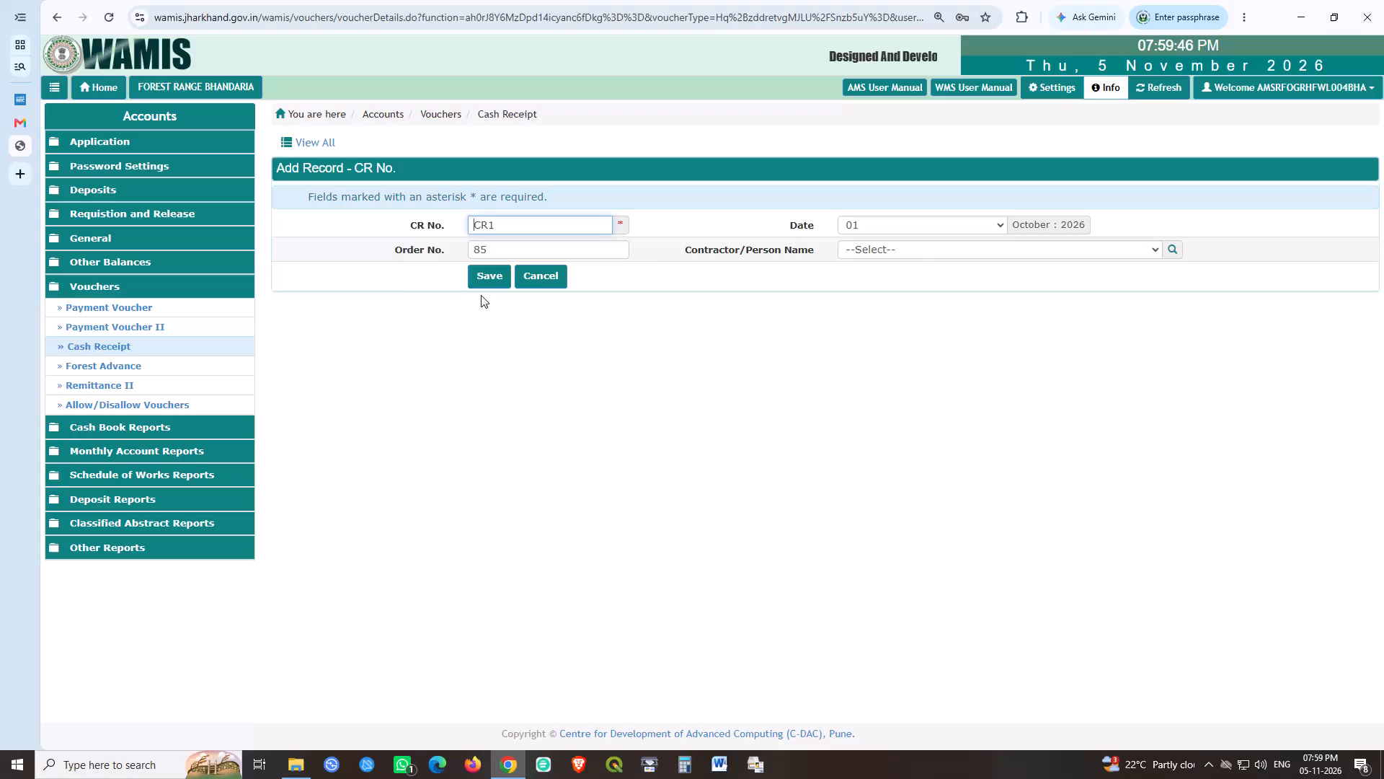
Set the date of cash receipt CR1 to 12 October 2026 and save the voucher.
click(910, 226)
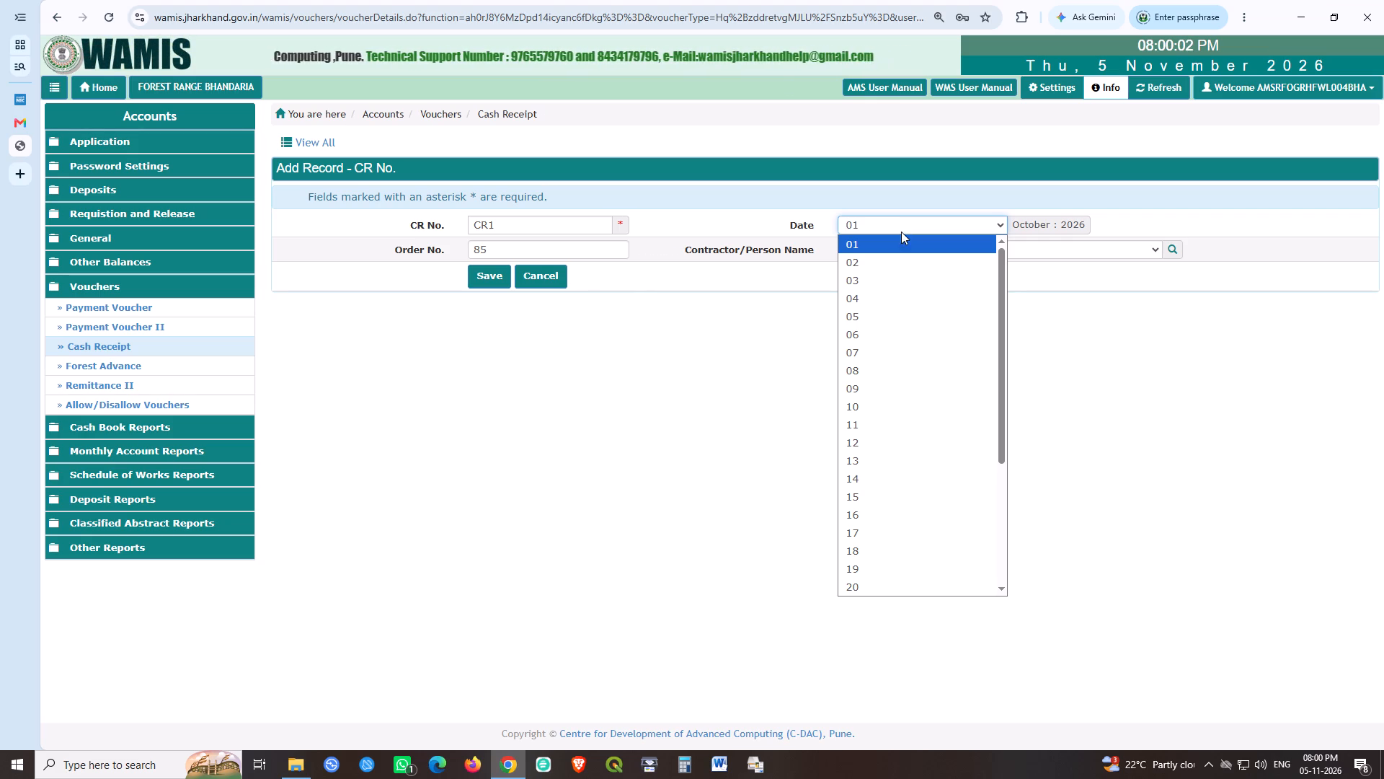
click(868, 441)
click(479, 279)
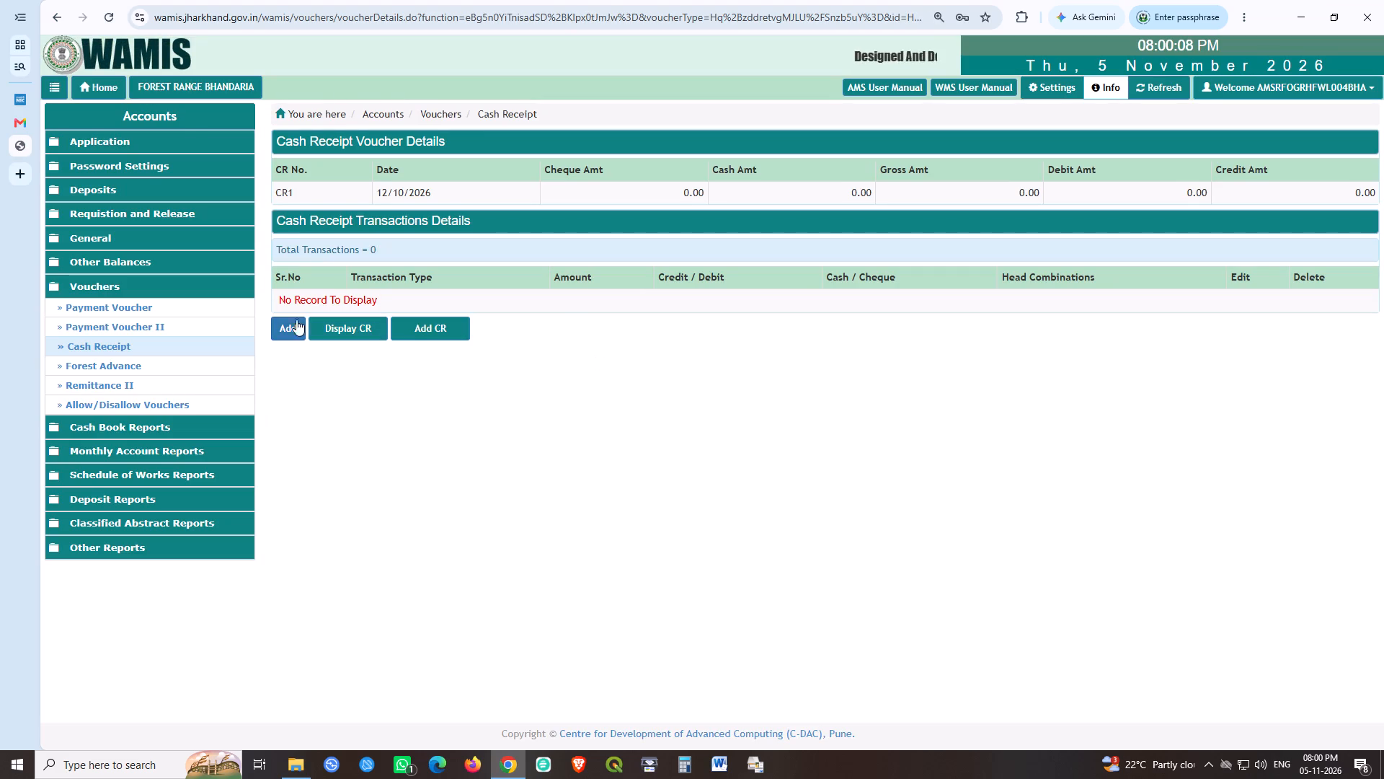
Start a transaction for CR1 with amount 24970 and transaction type Sale Price of Plants.
click(285, 325)
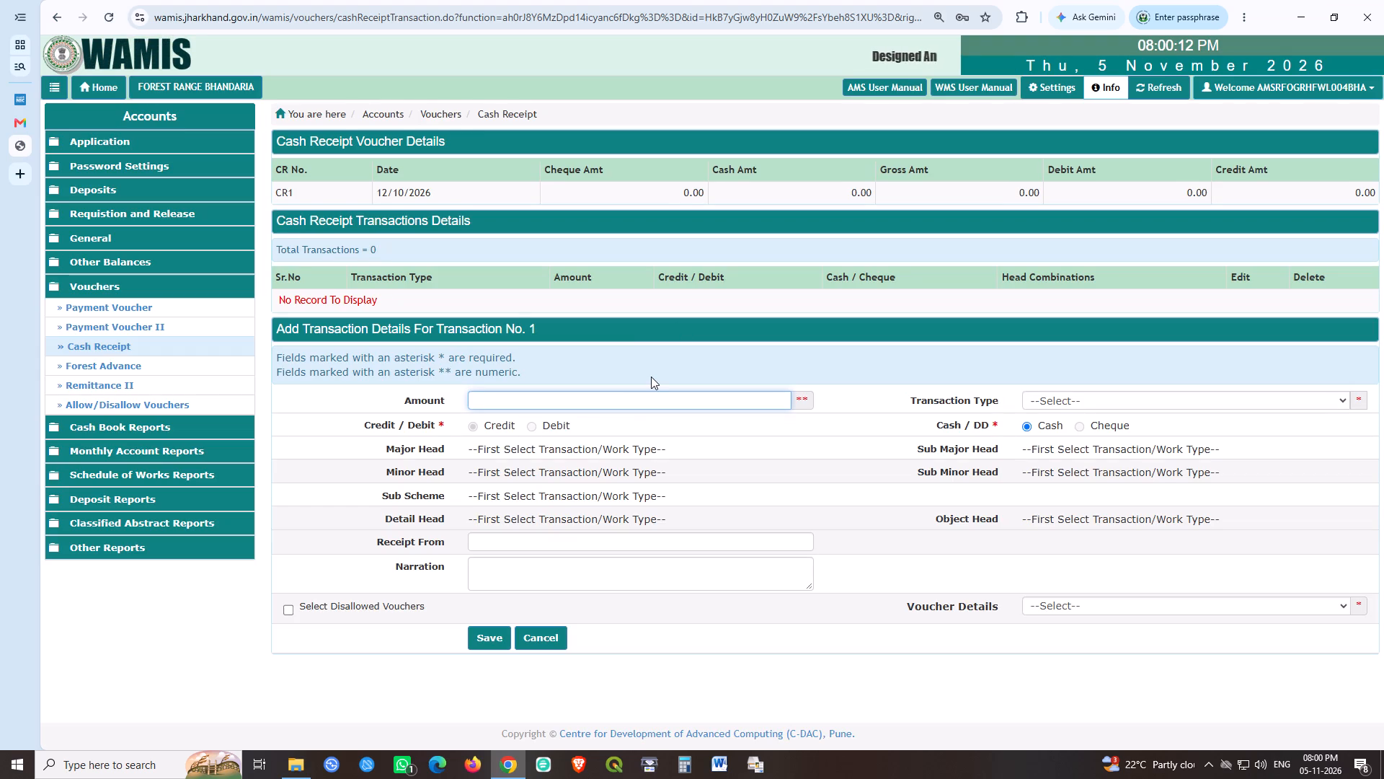
text(24970)
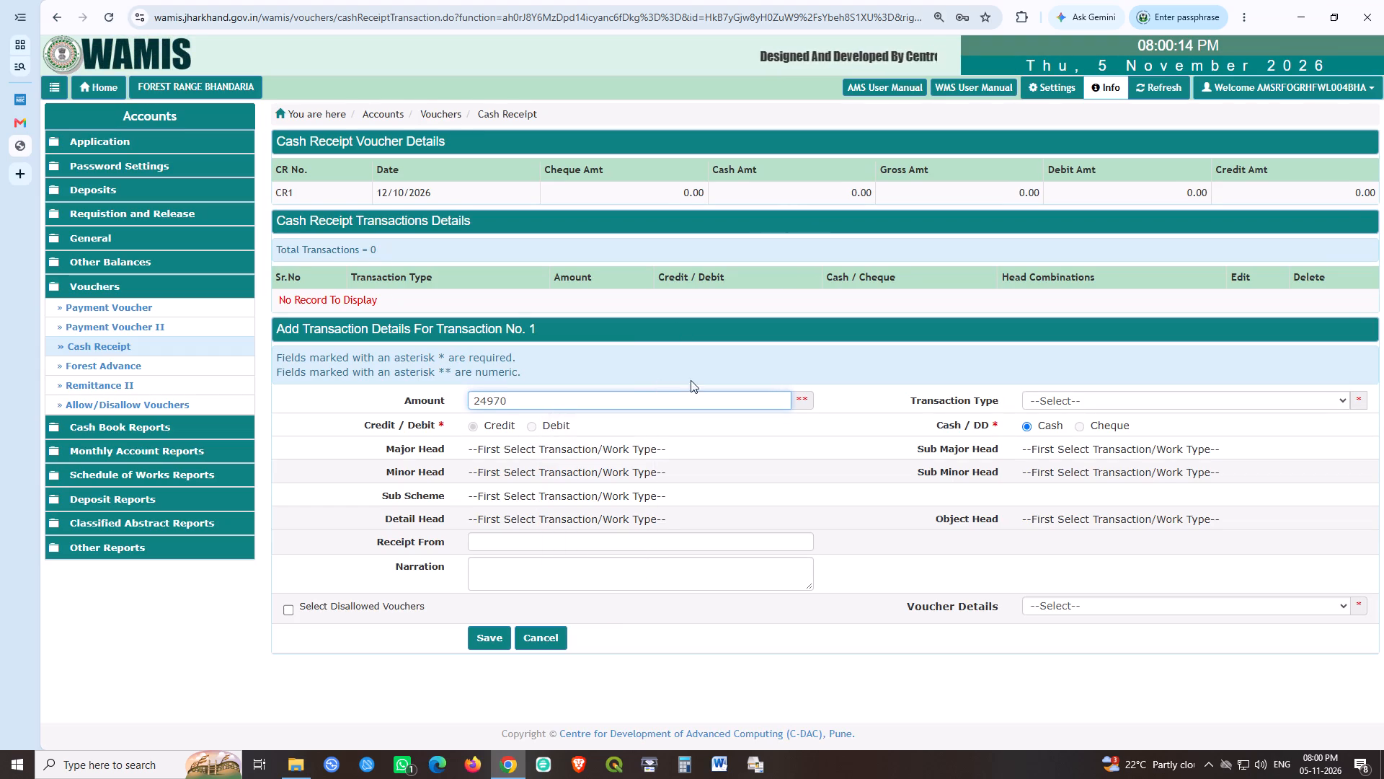
click(1078, 399)
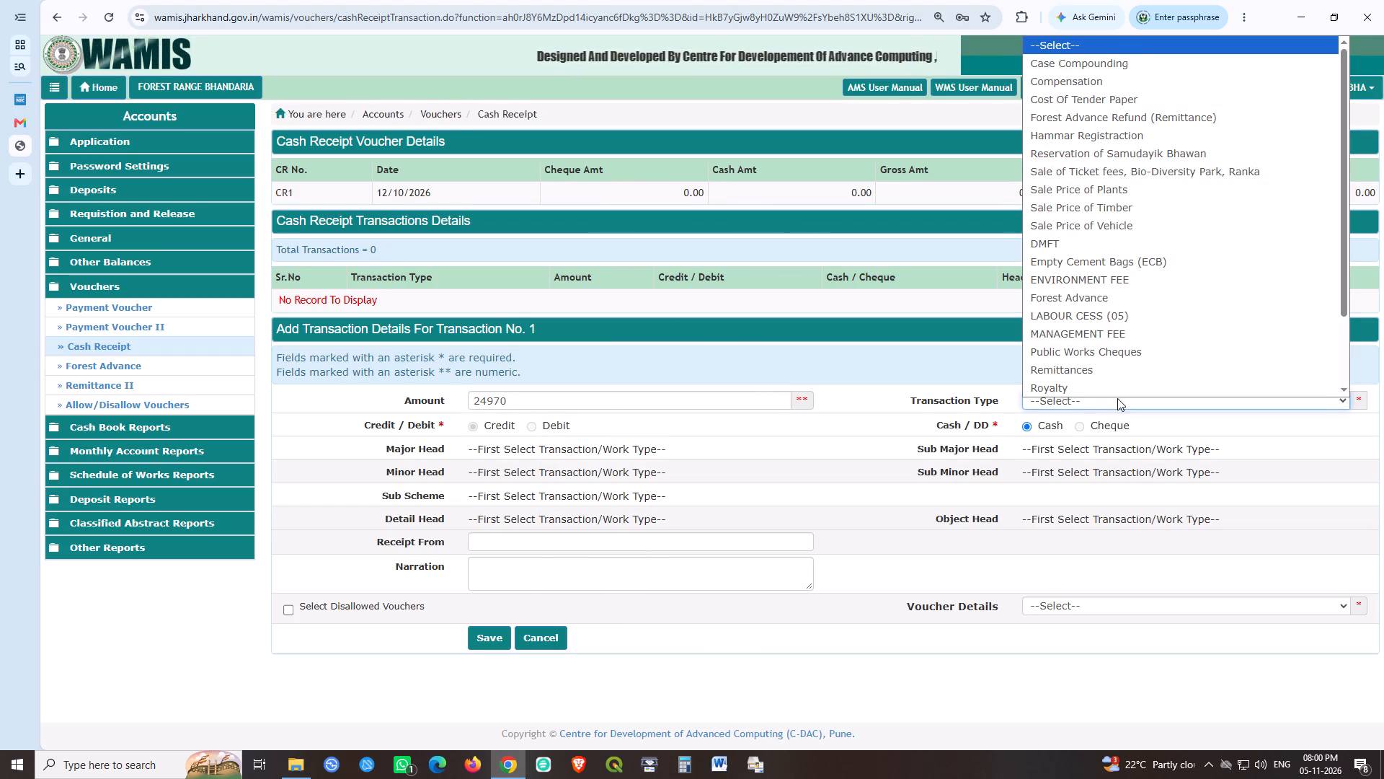
click(1069, 190)
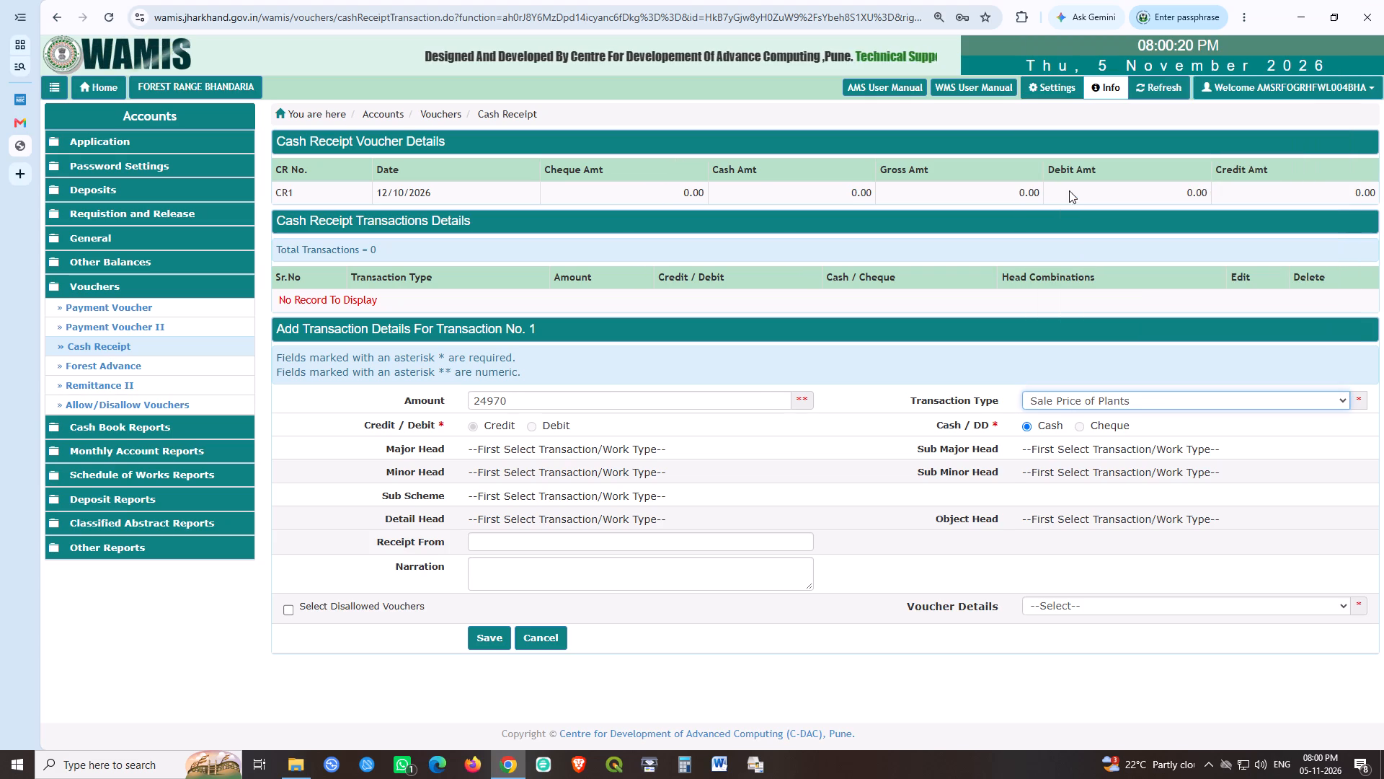
Enter "RANGE FOREST OFFICER, BHANDARIYA RANGE." as the receipt source and "SALE PRICE OF PLANTS" as narration, and save the CR1 transaction.
click(516, 542)
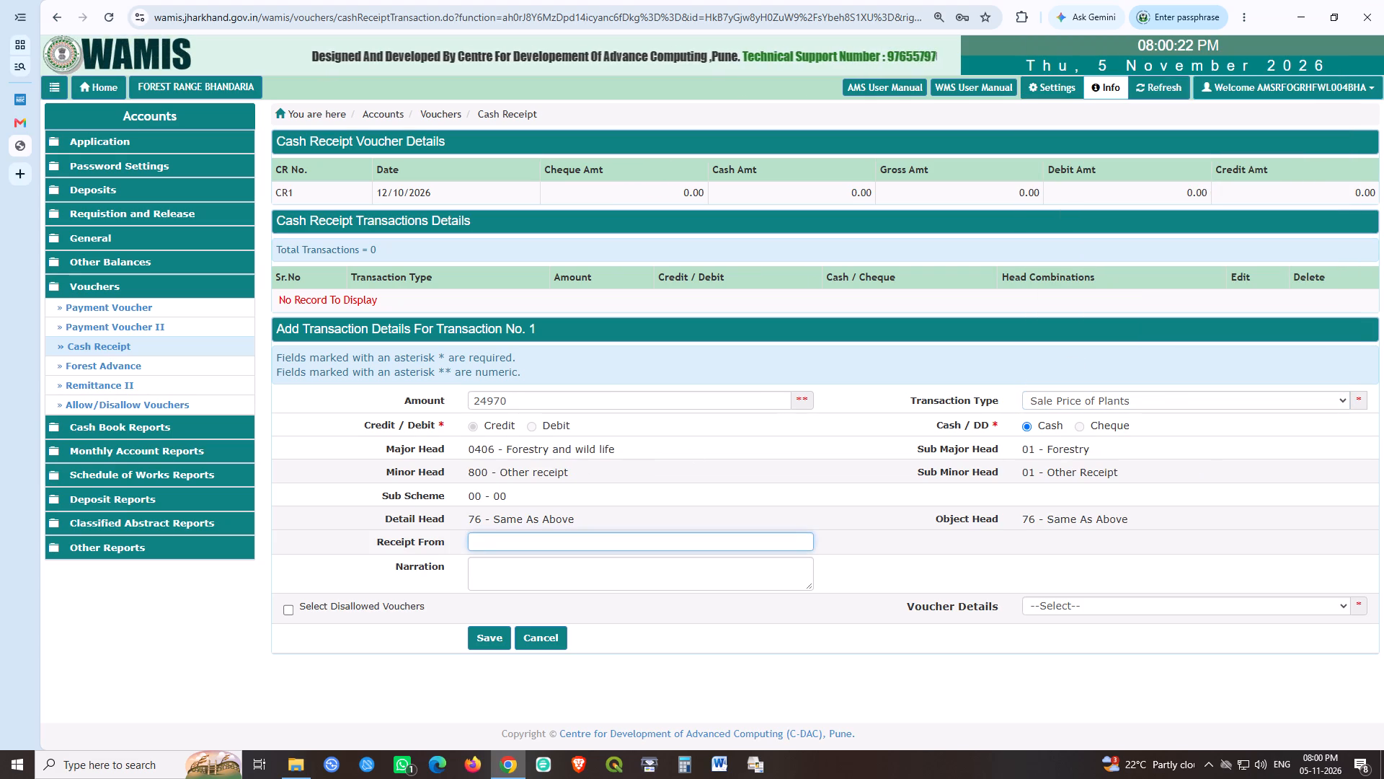
key(shift+r)
key(BackSpace)
text(RANGE FOREST OFFICER, BHANDARIYA RANGE.)
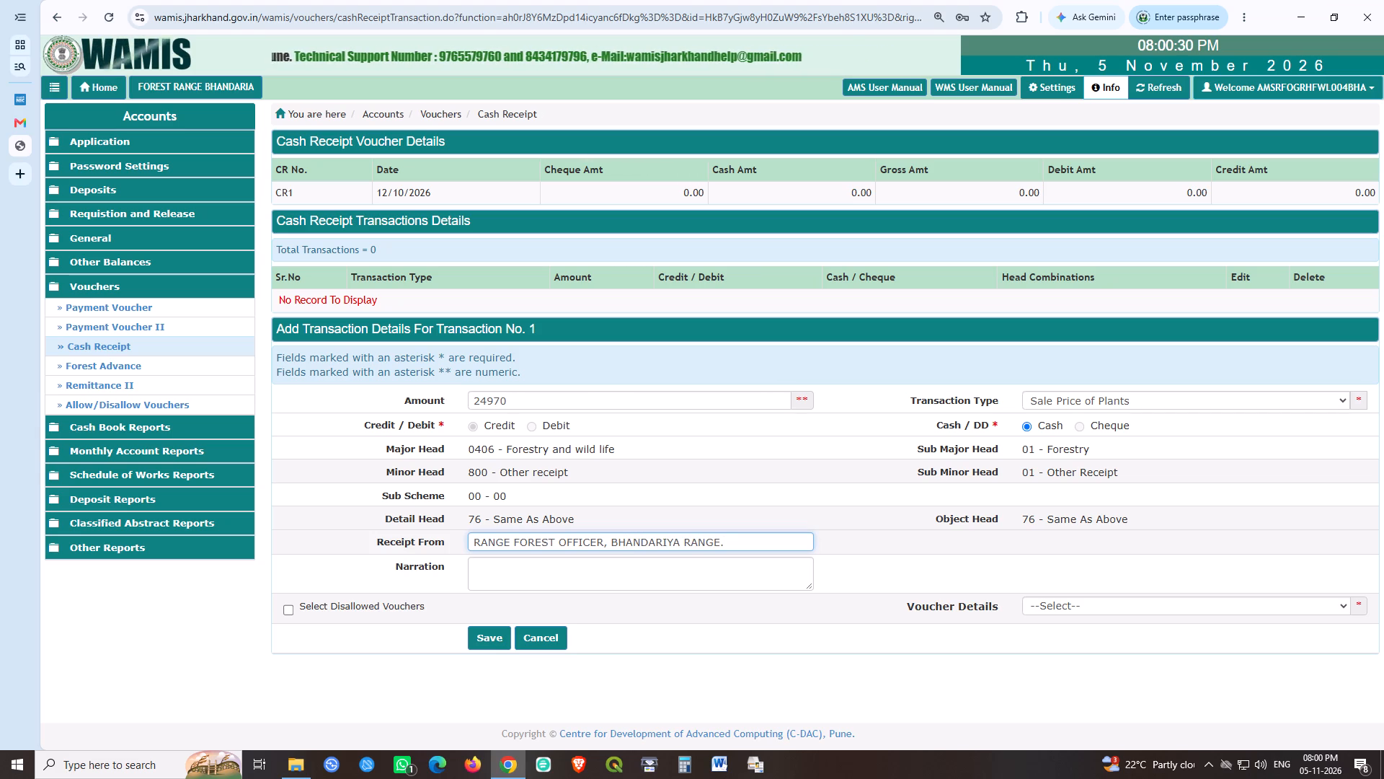
click(514, 576)
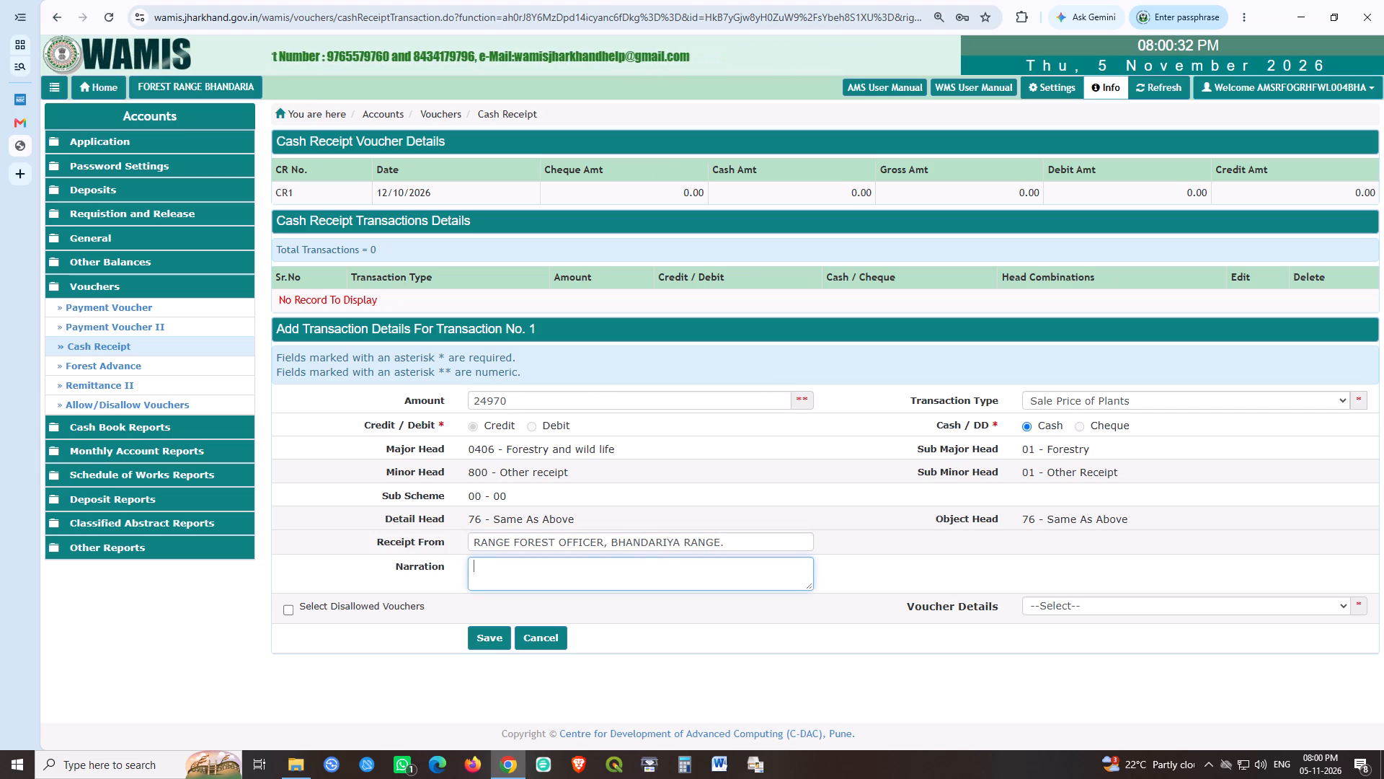
text(SALE PRICE OF)
key(space)
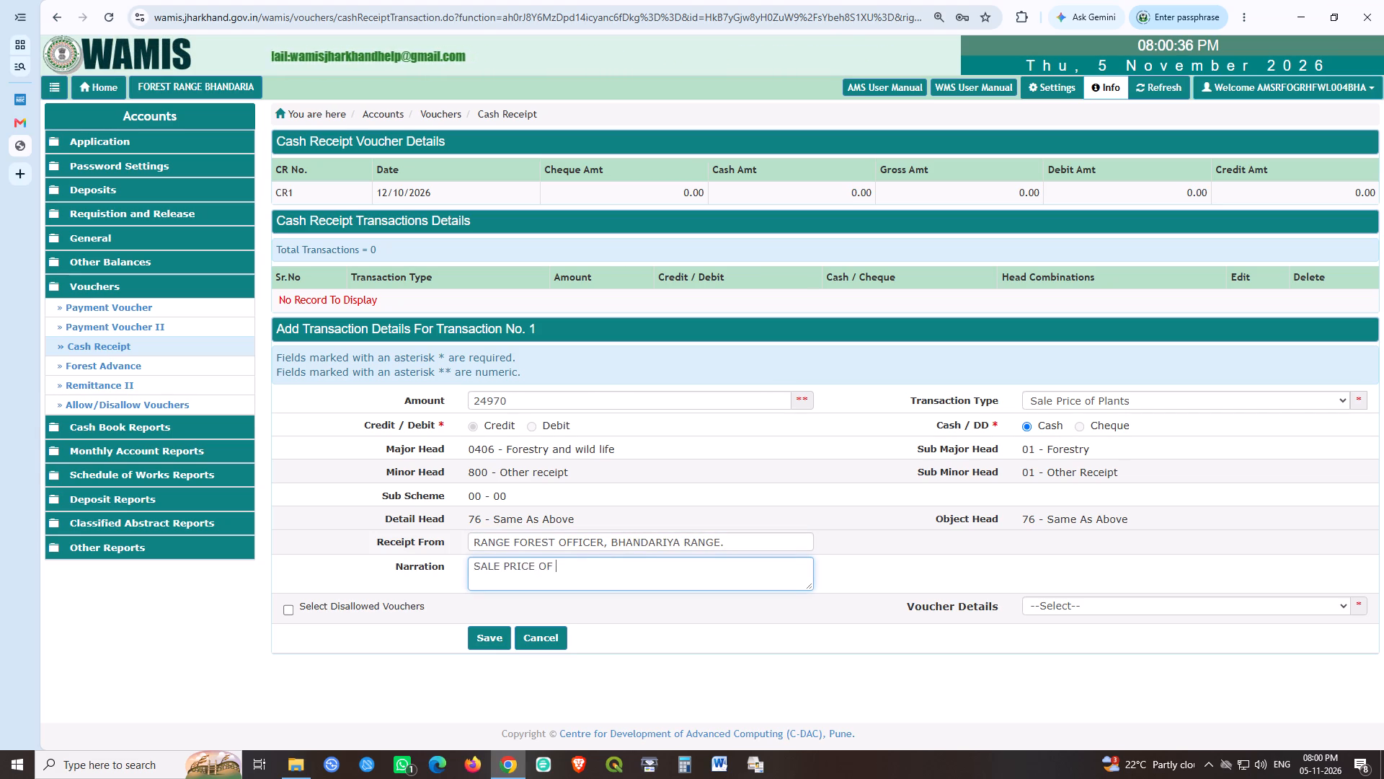
text(PLANTS.)
key(BackSpace)
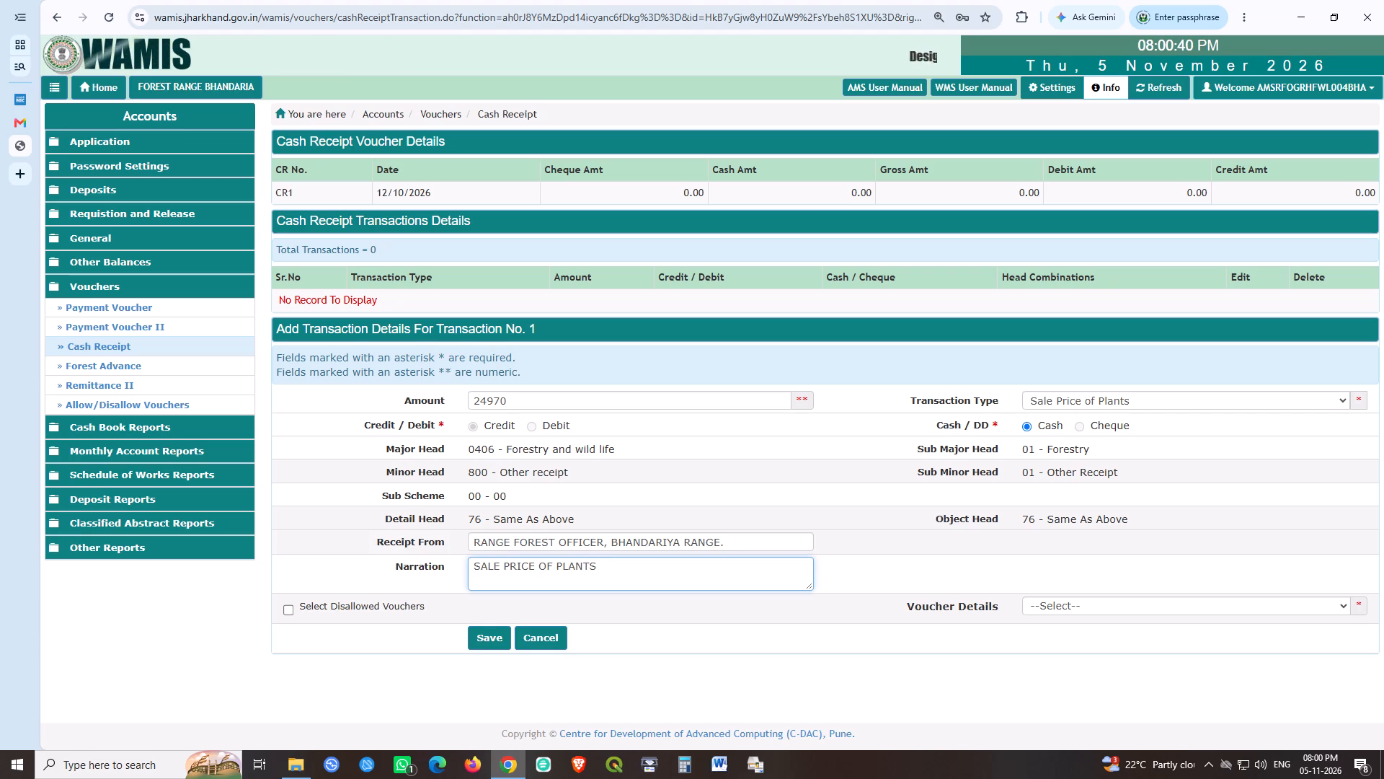
click(487, 634)
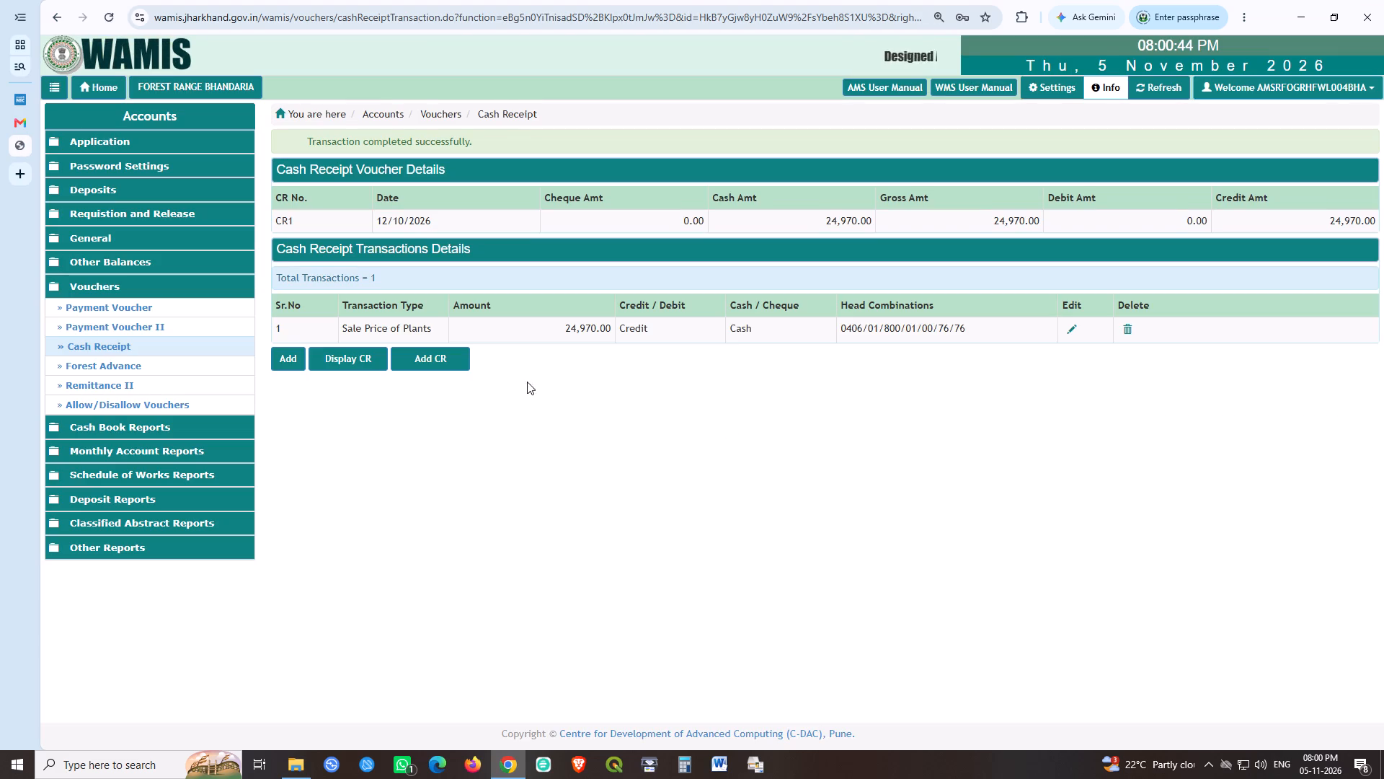
Add another cash receipt, CR2, keeping the proposed order number and date, and save it.
click(430, 353)
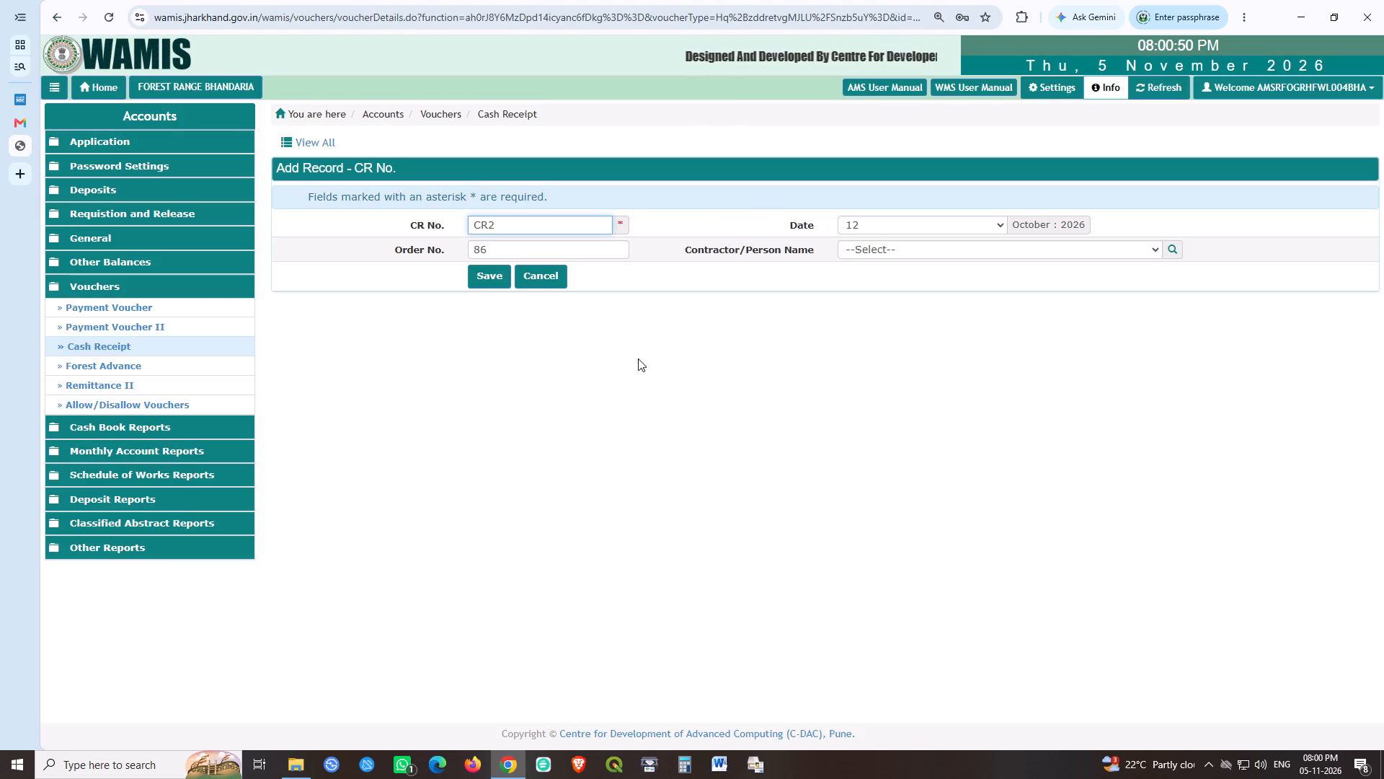
drag(538, 247, 387, 255)
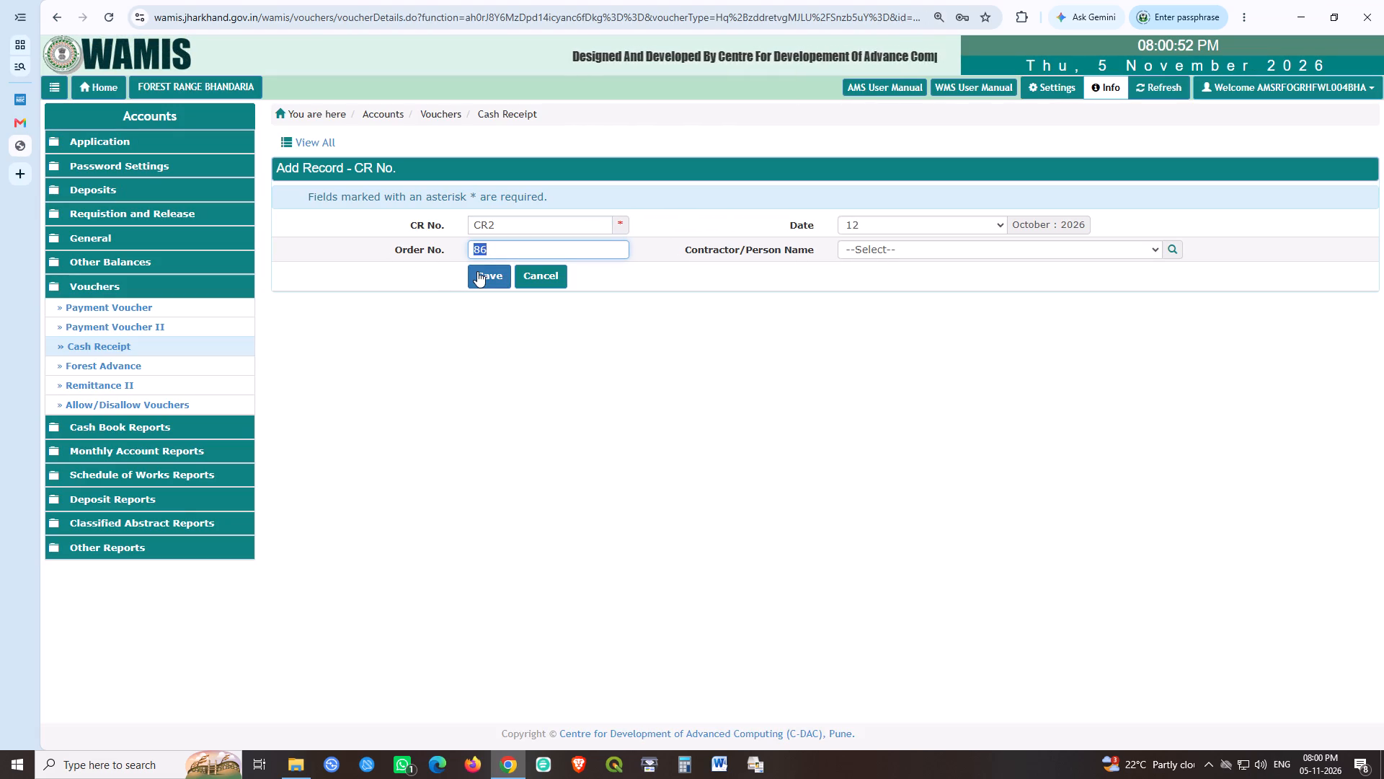
click(483, 278)
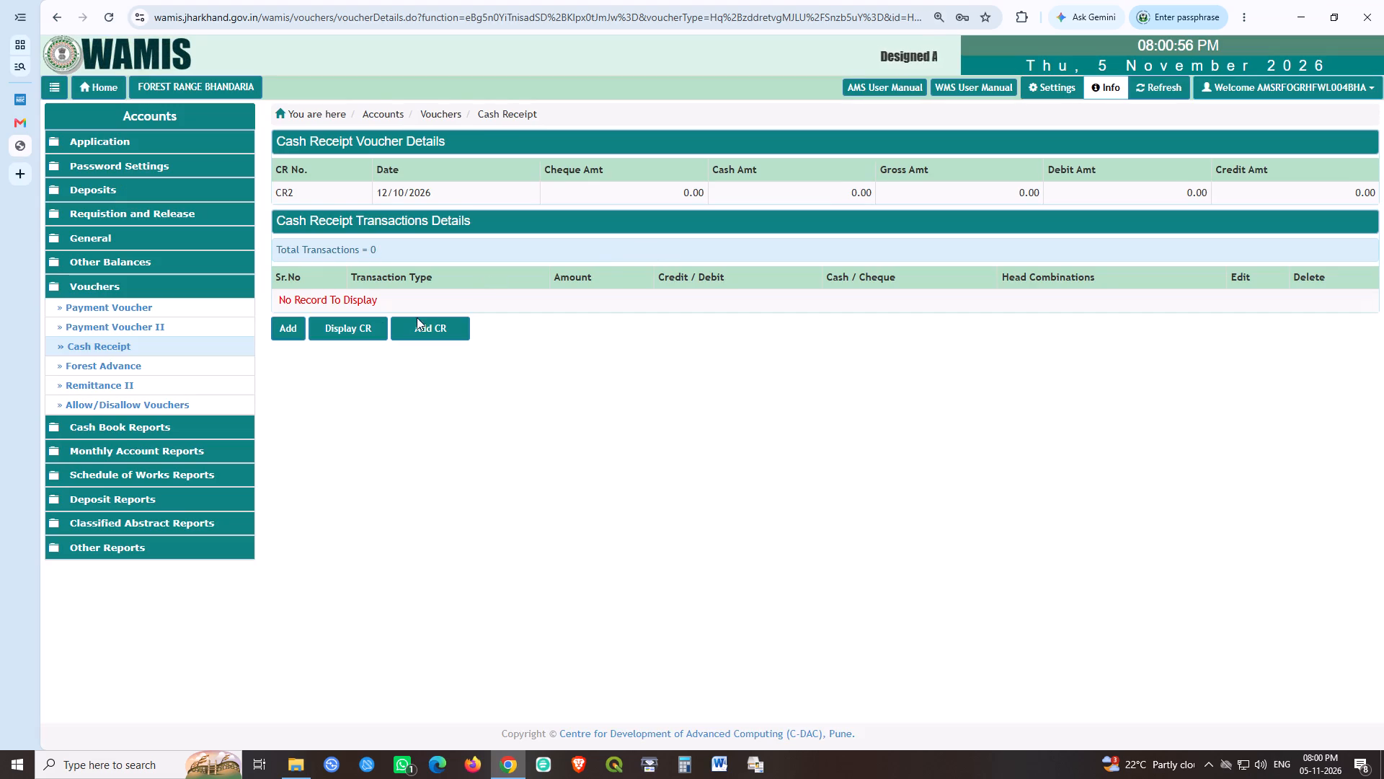
Start a transaction for CR2 with amount 149865 and transaction type Sale Price of Plants.
click(286, 329)
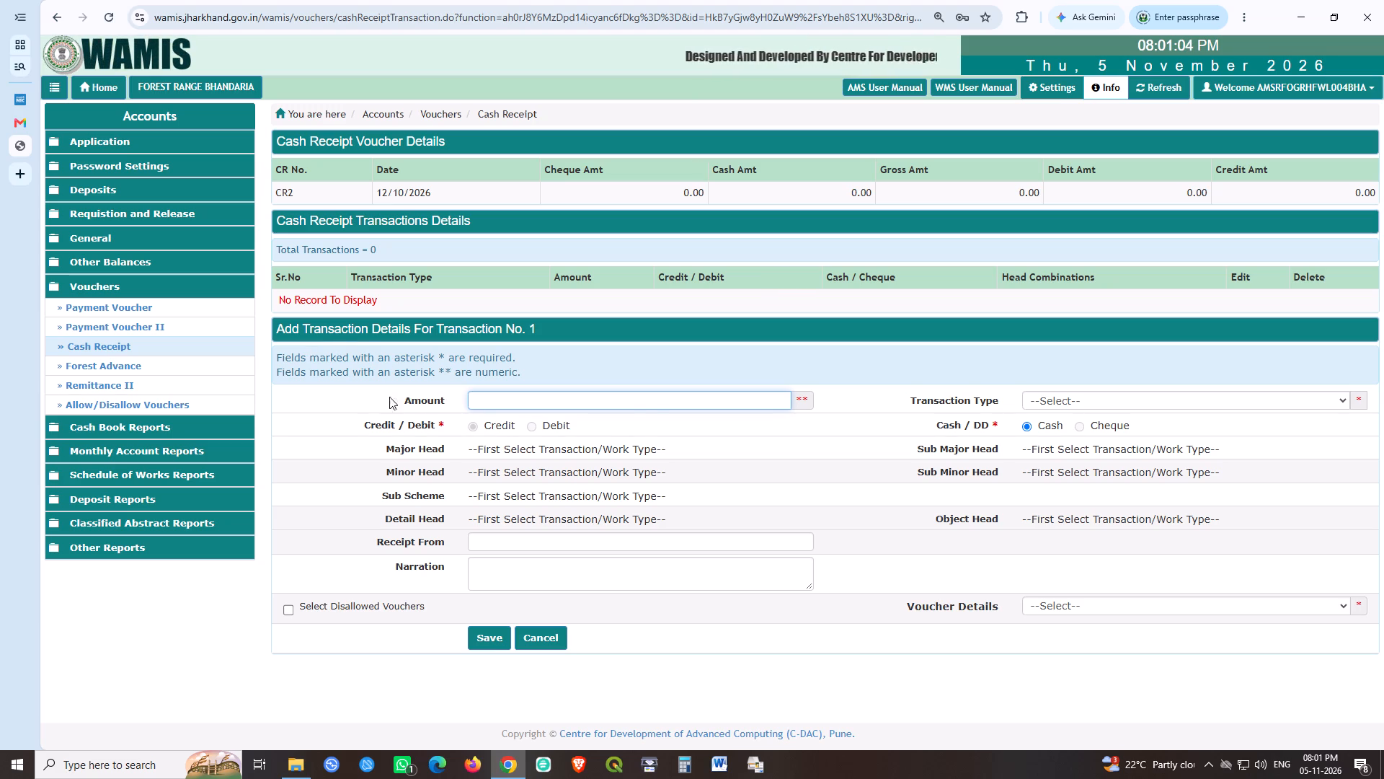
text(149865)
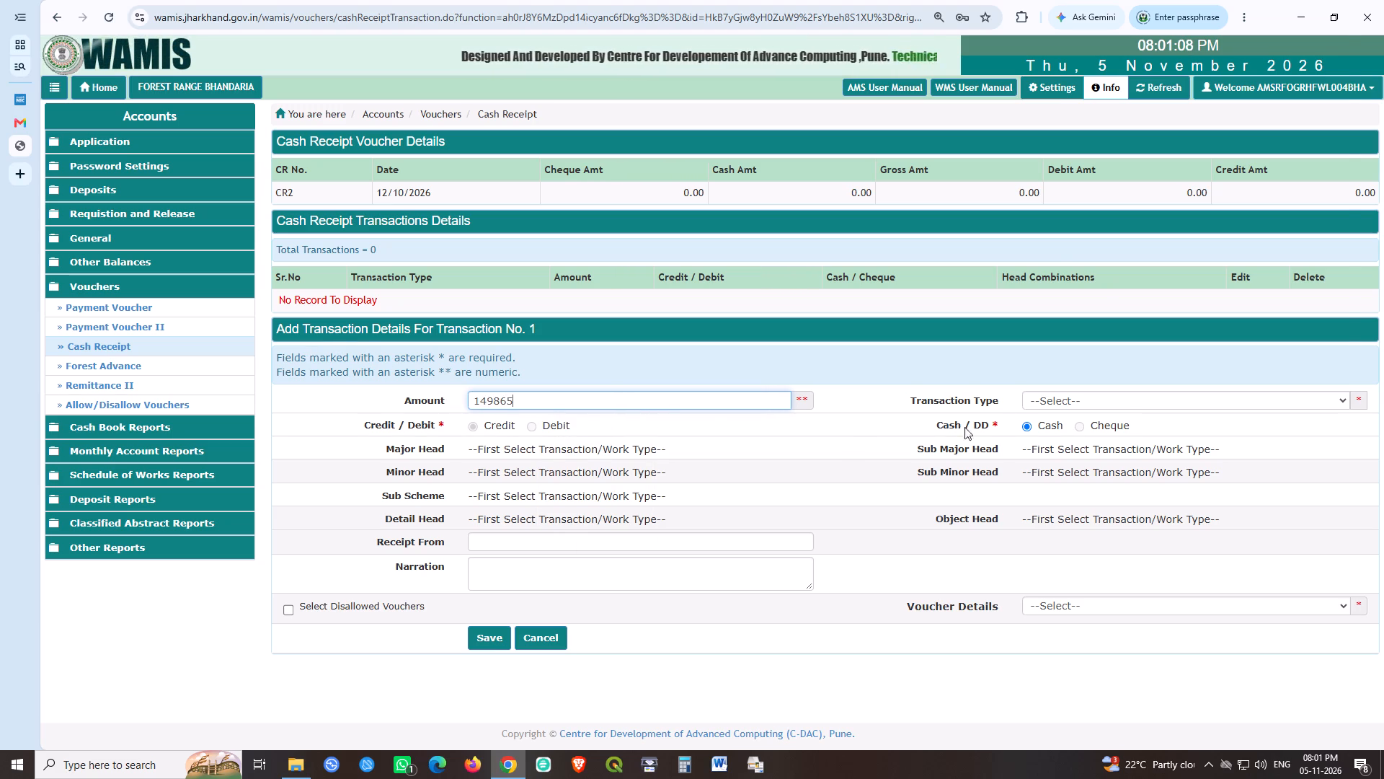
click(1062, 404)
key(s)
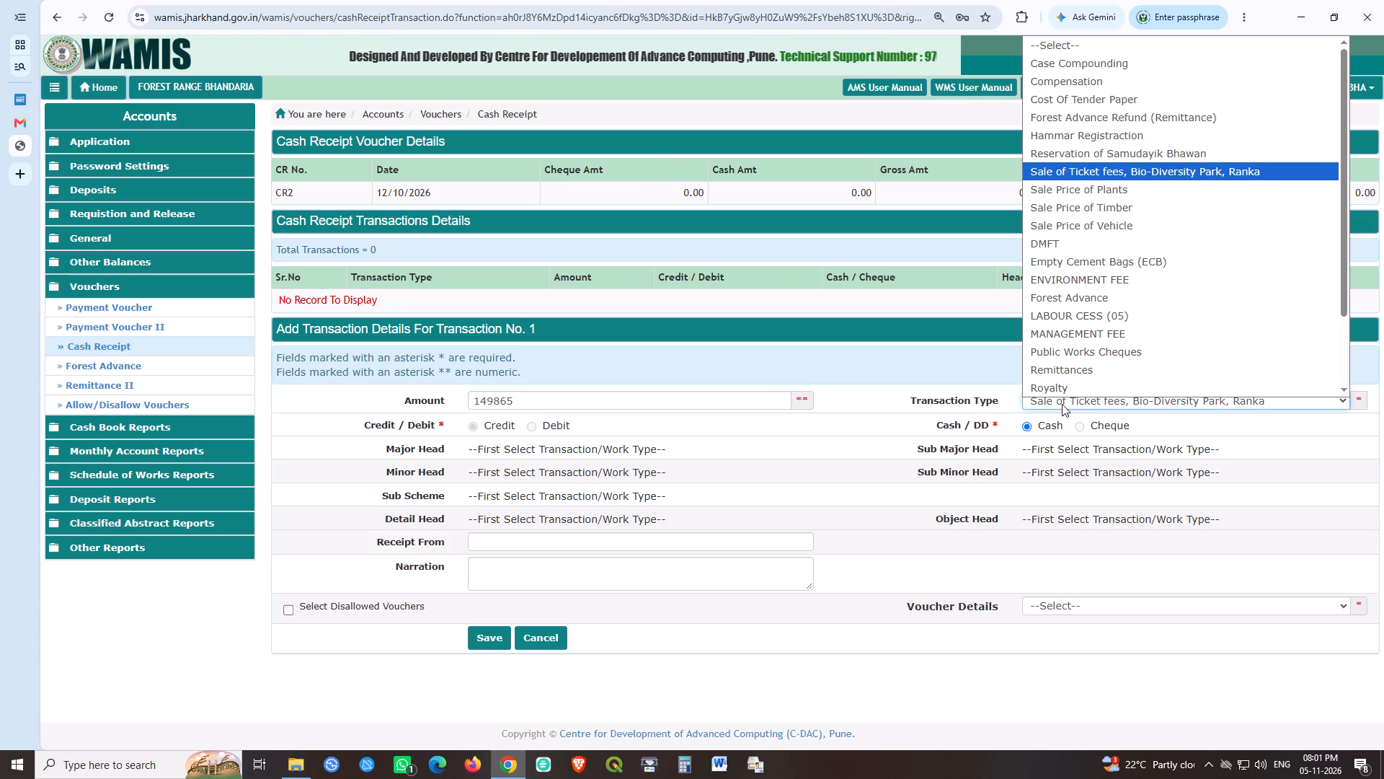
key(s)
key(Tab)
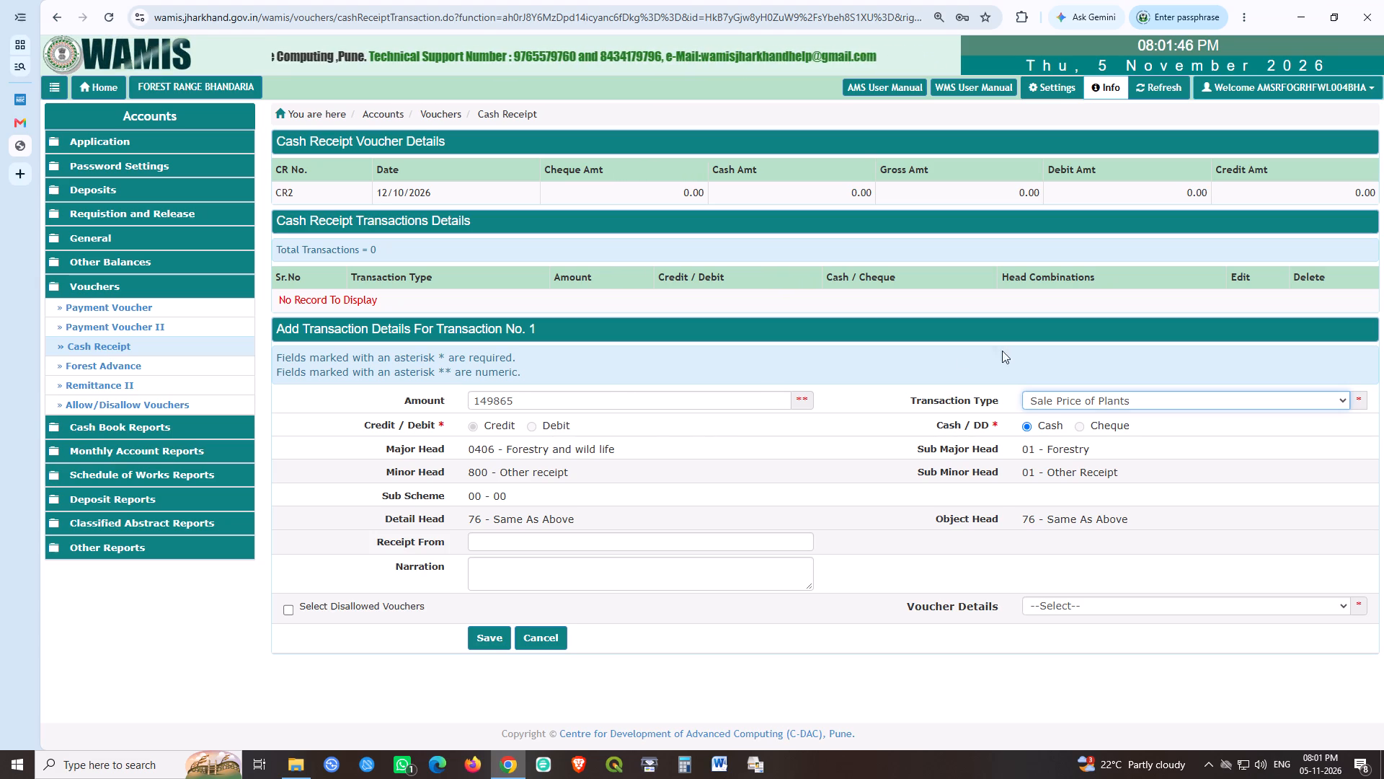
Enter "RANGE FOREST OFFICER, BHANDARIYA RANGE" as the receipt source and "SALE PRICE OF PLANTS." as narration, and save the CR2 transaction.
click(575, 548)
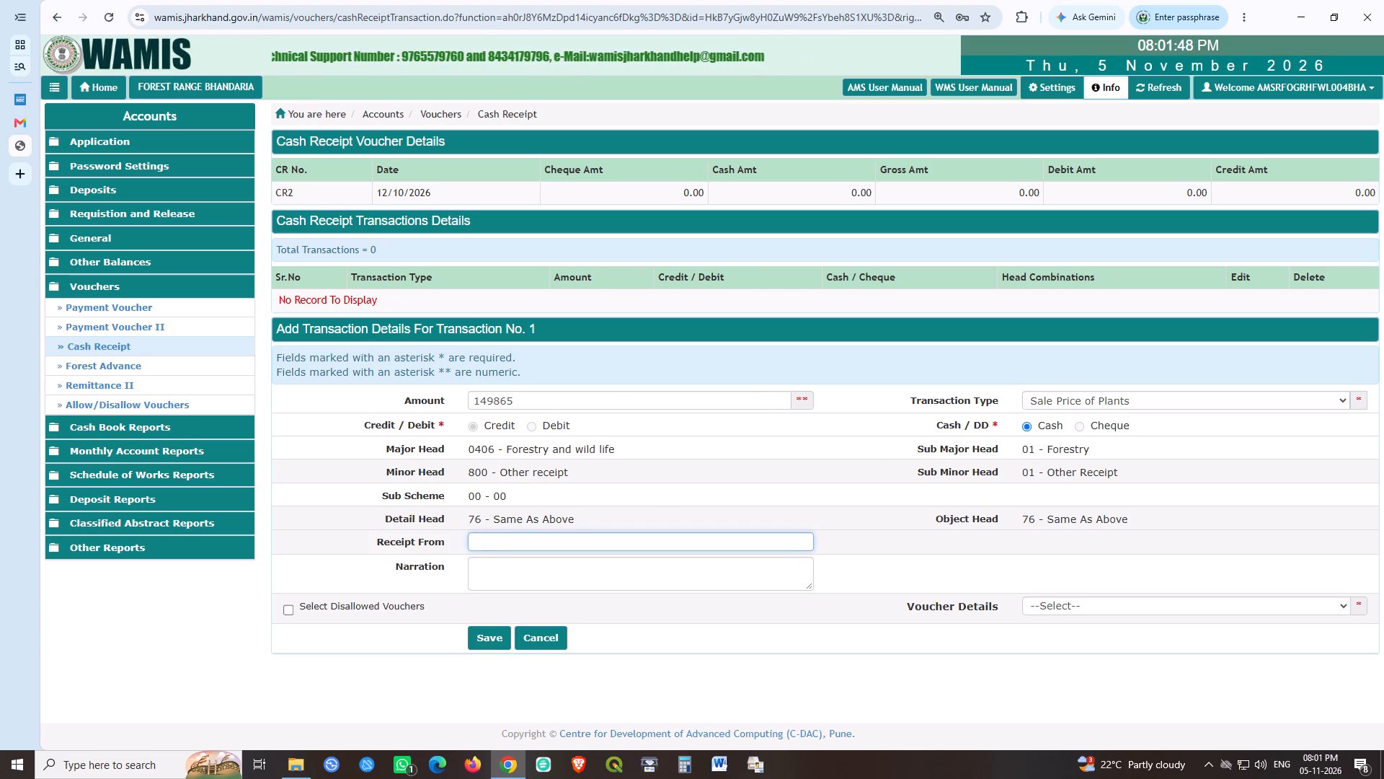
text(RANGE OFES)
key(BackSpace)
key(BackSpace)
key(BackSpace)
key(BackSpace)
text(FOREST OFFICER, BHANDARIYA RANGE)
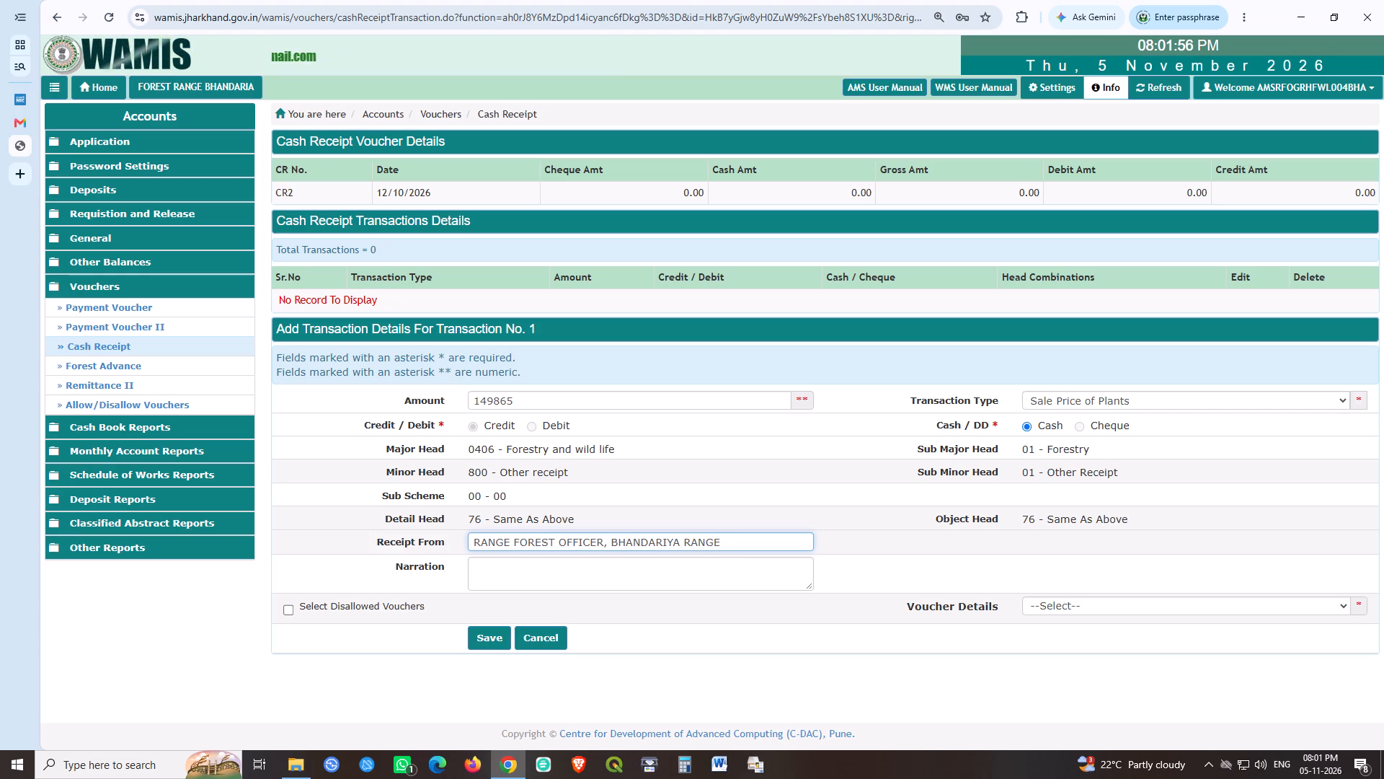
key(Tab)
text(SALE FP)
key(BackSpace)
key(BackSpace)
text(PRICE OF PLANTS.)
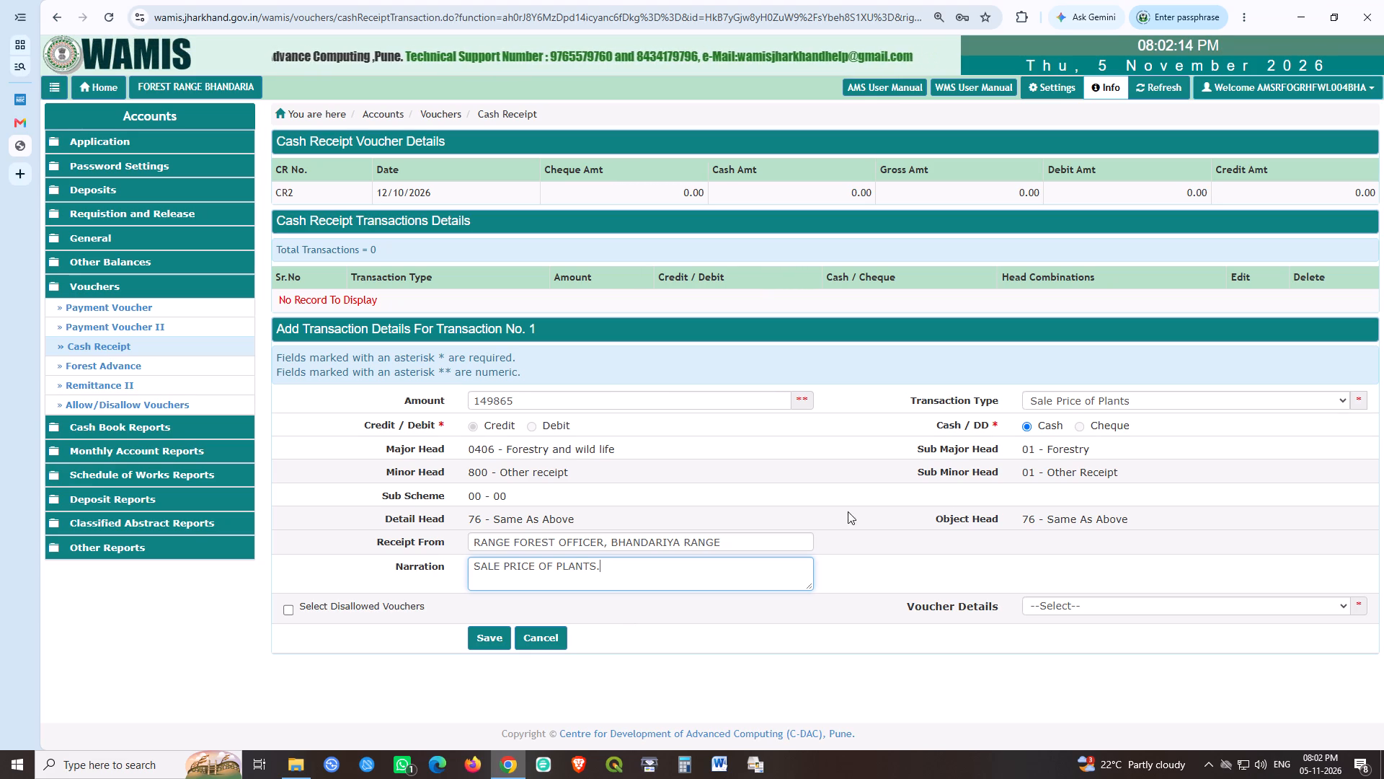
click(478, 635)
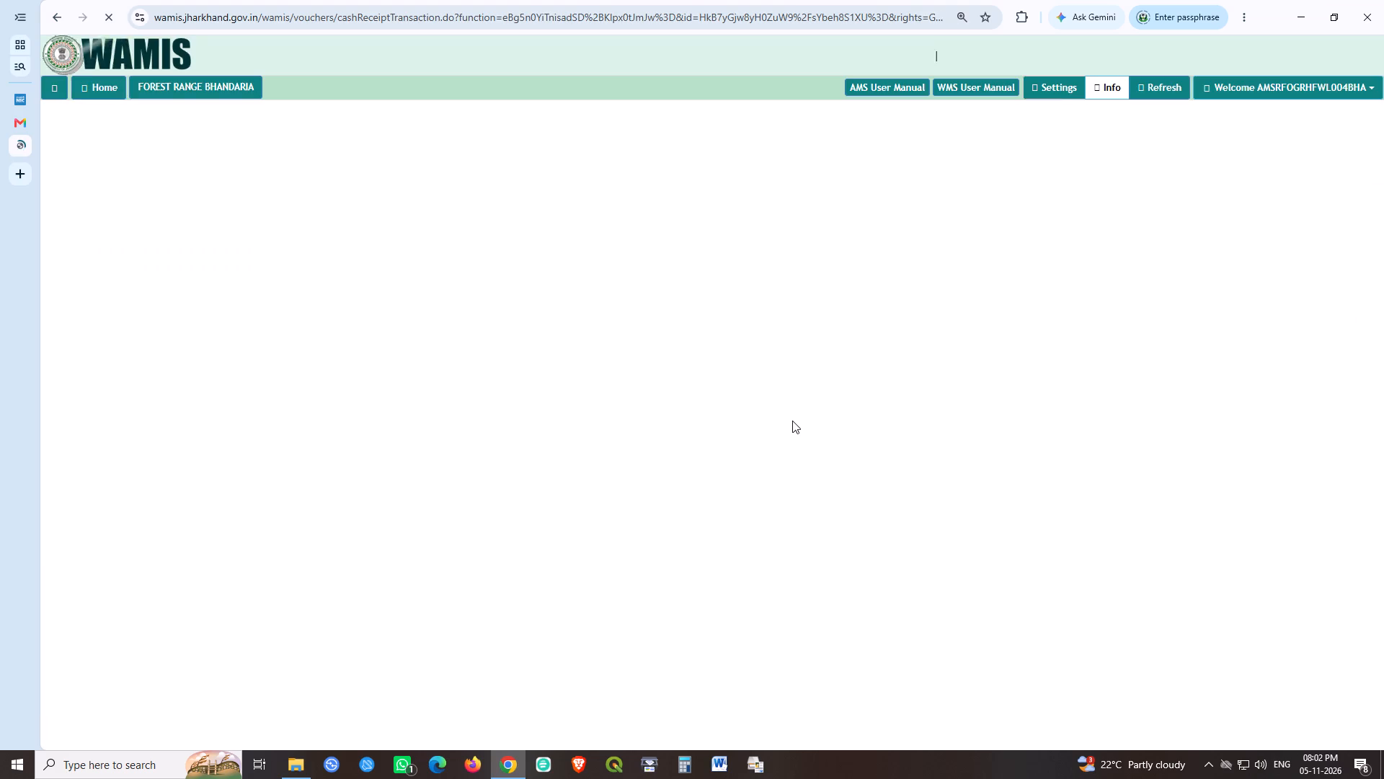
Add another cash receipt, CR3, keeping the proposed order number and date, and save it.
click(435, 360)
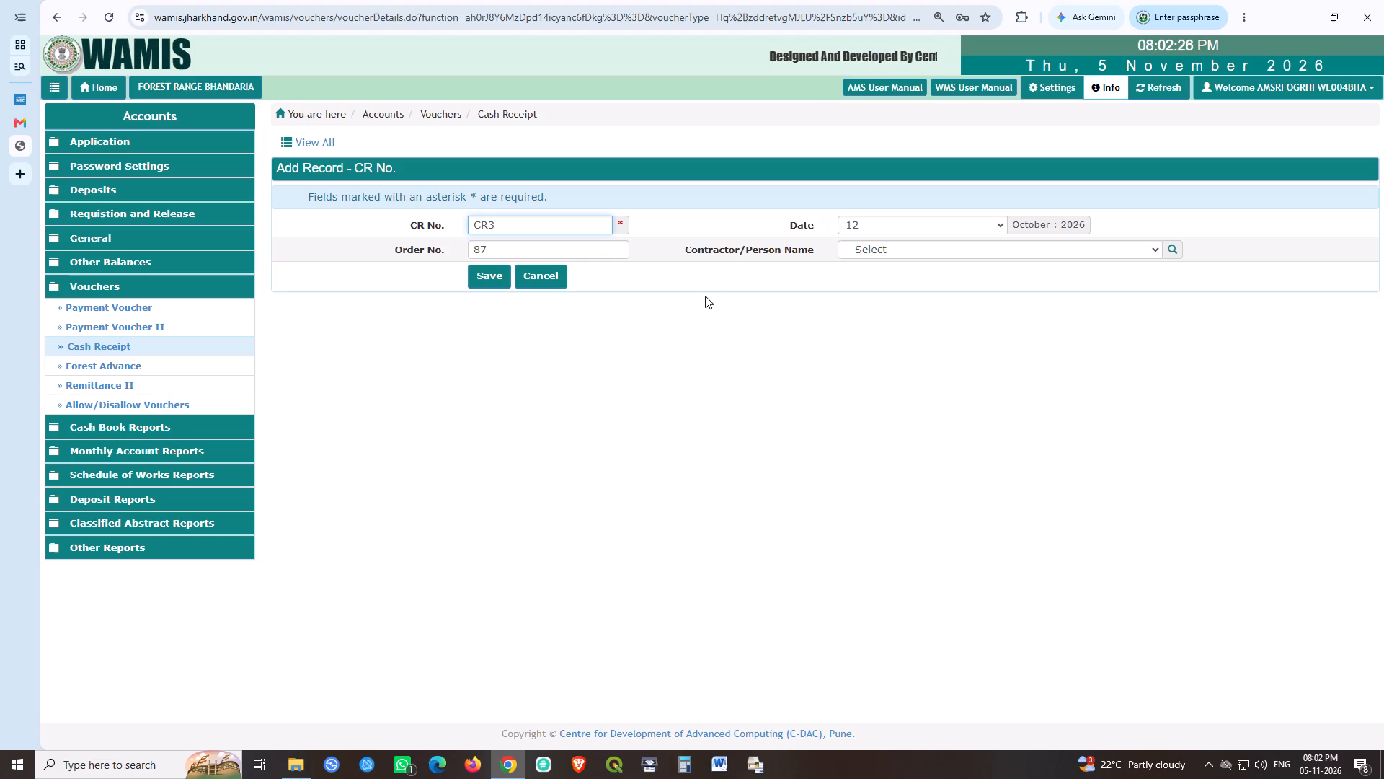
click(470, 281)
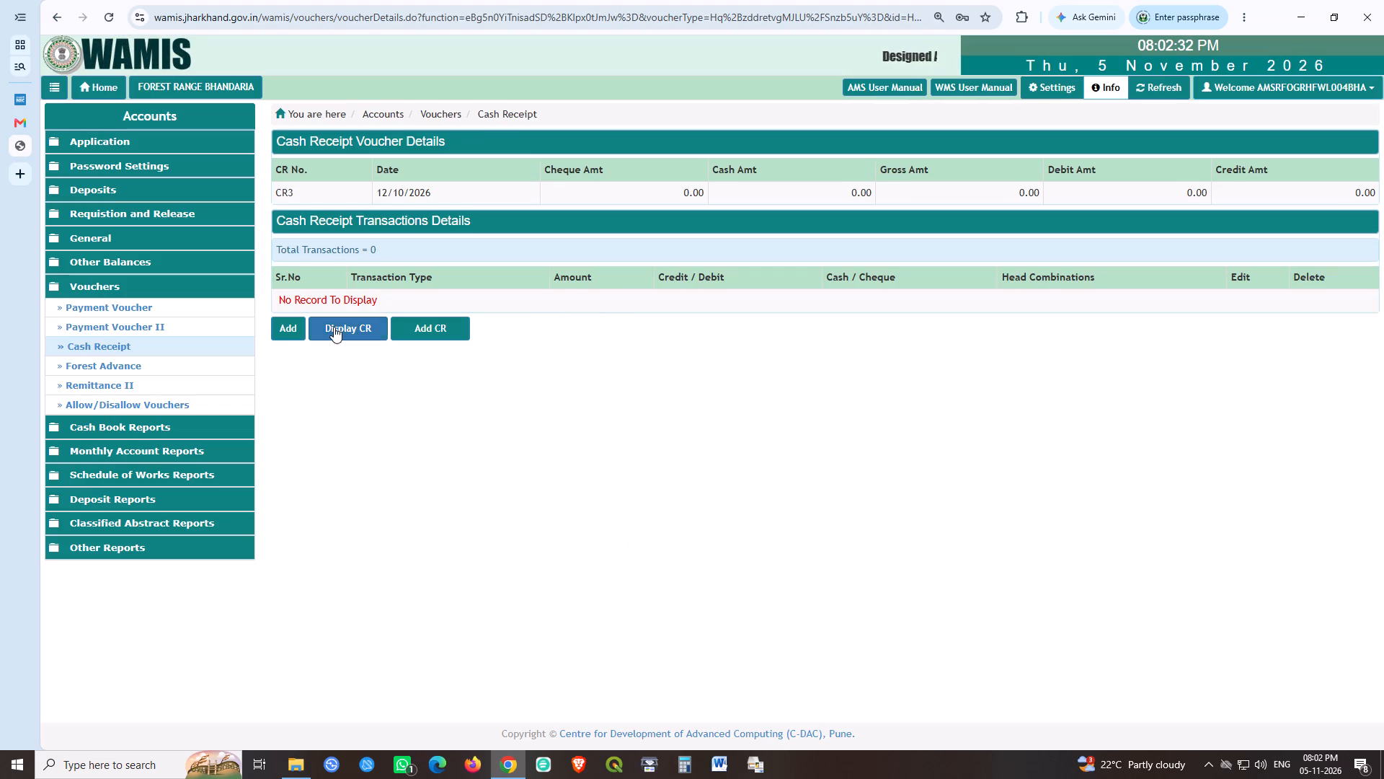
Start a transaction for CR3 with amount 40000 and transaction type Sale Price of Plants.
click(300, 327)
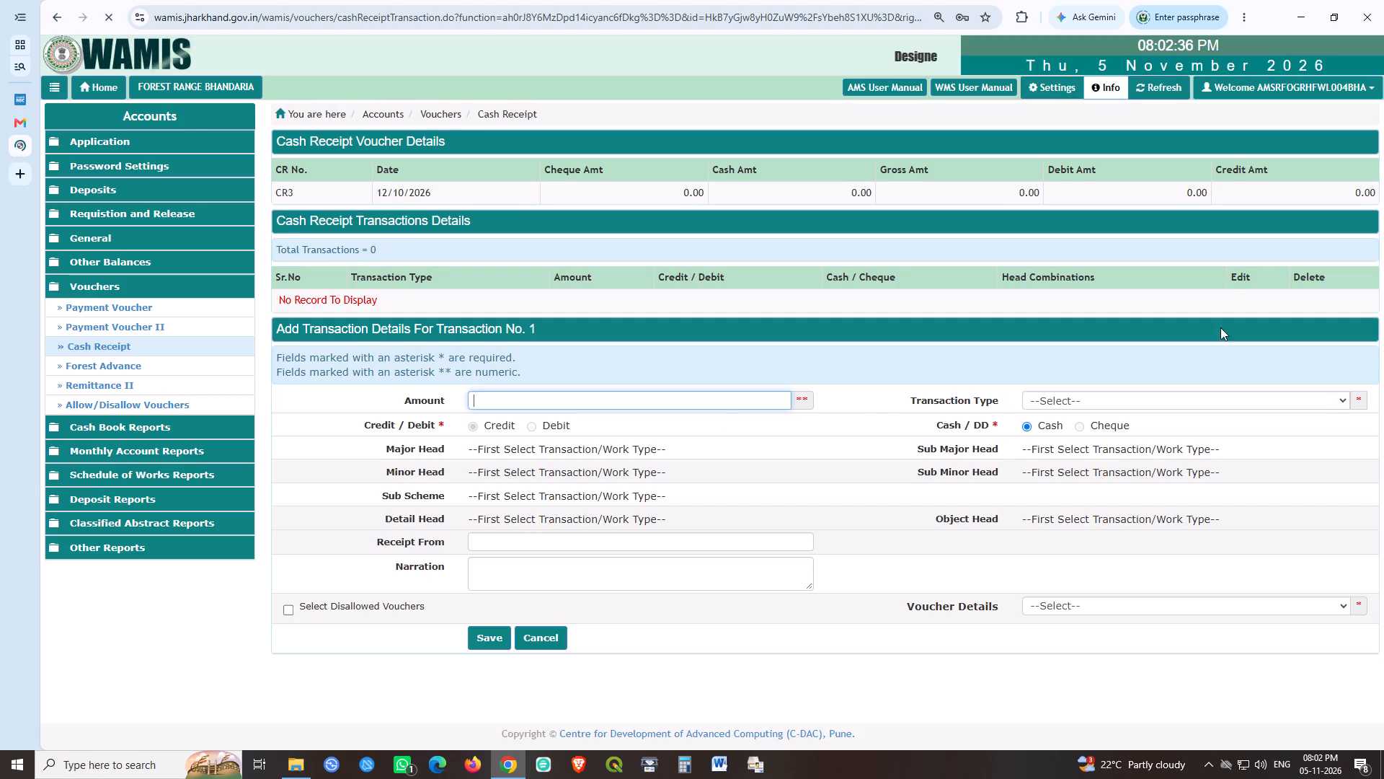
text(40000)
key(Tab)
key(s)
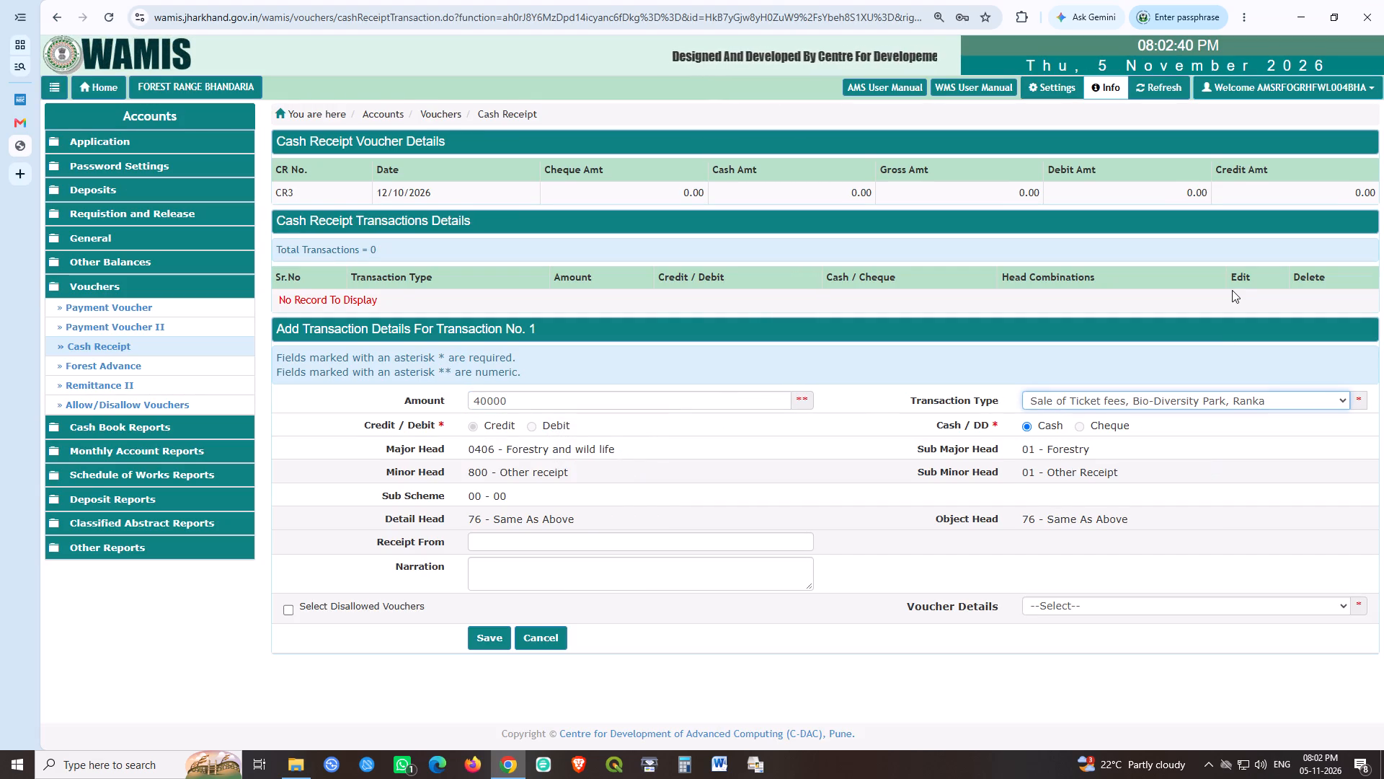
key(s)
key(Tab)
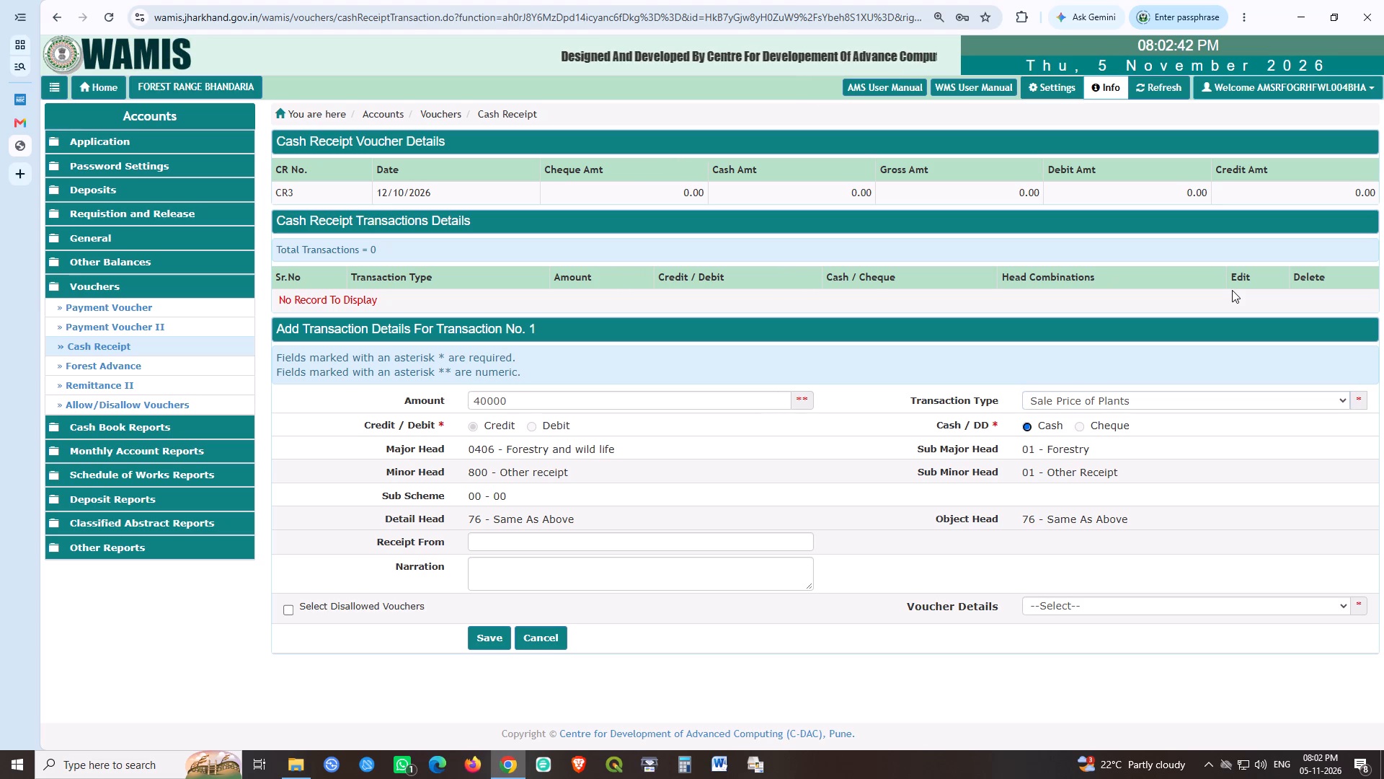
Enter "RANGE FOREST OFFICER, BHANDARIYA RANGE." as the receipt source and "SALE PRICE OF PLANTS." as narration, and save the CR3 transaction.
click(538, 537)
text(RANGE FOREST OFFICER, RANKA)
key(BackSpace)
key(BackSpace)
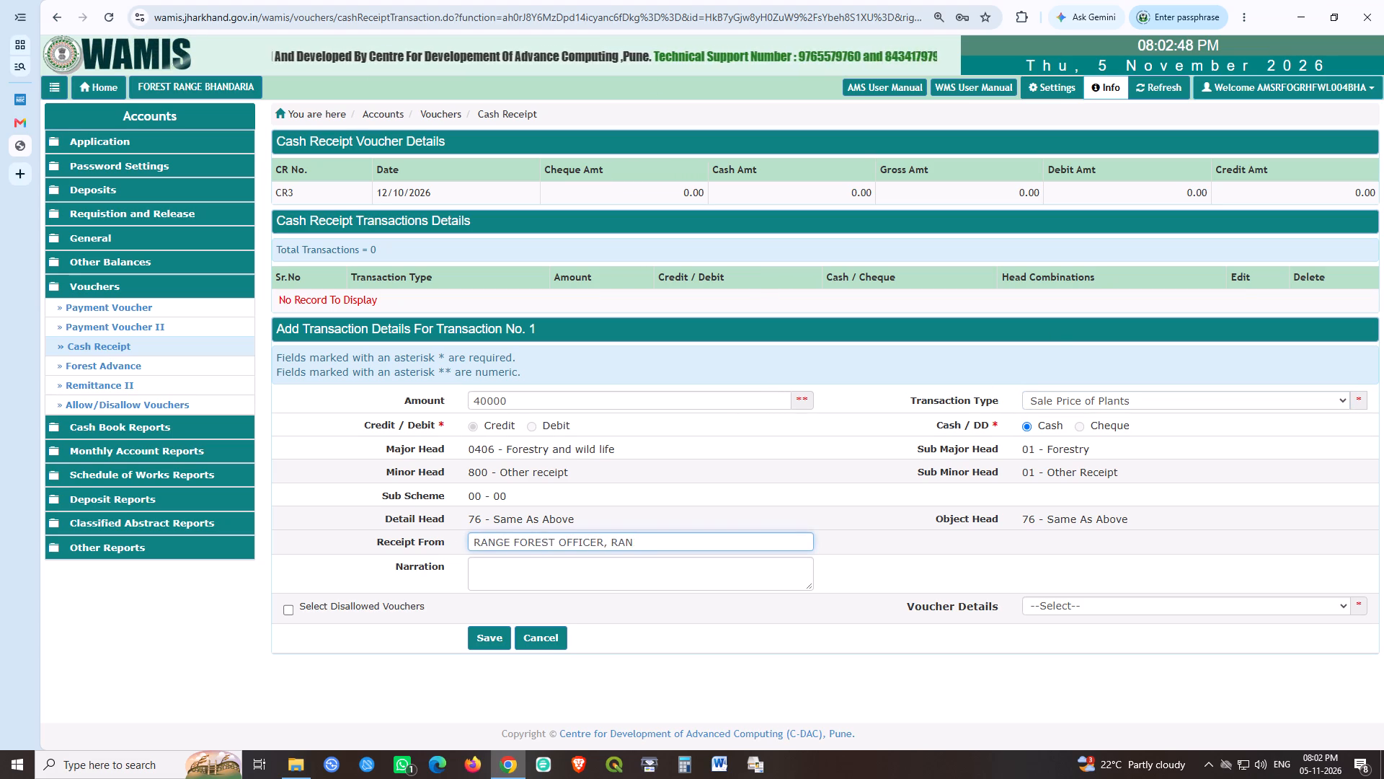
key(BackSpace)
key(BackSpace)
key(BackSpace)
text(BHANDARIYA RANGE.)
key(Tab)
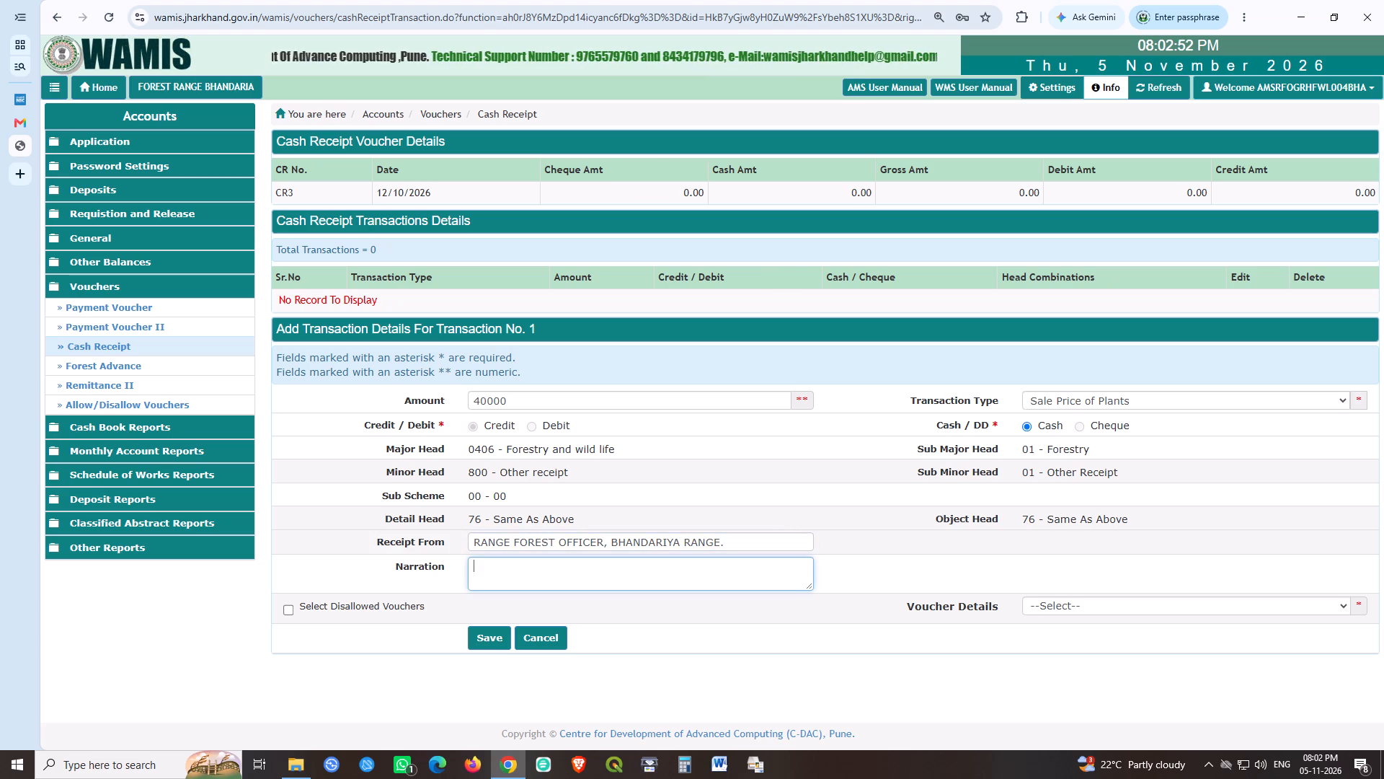
text(SALE PRICE OF P)
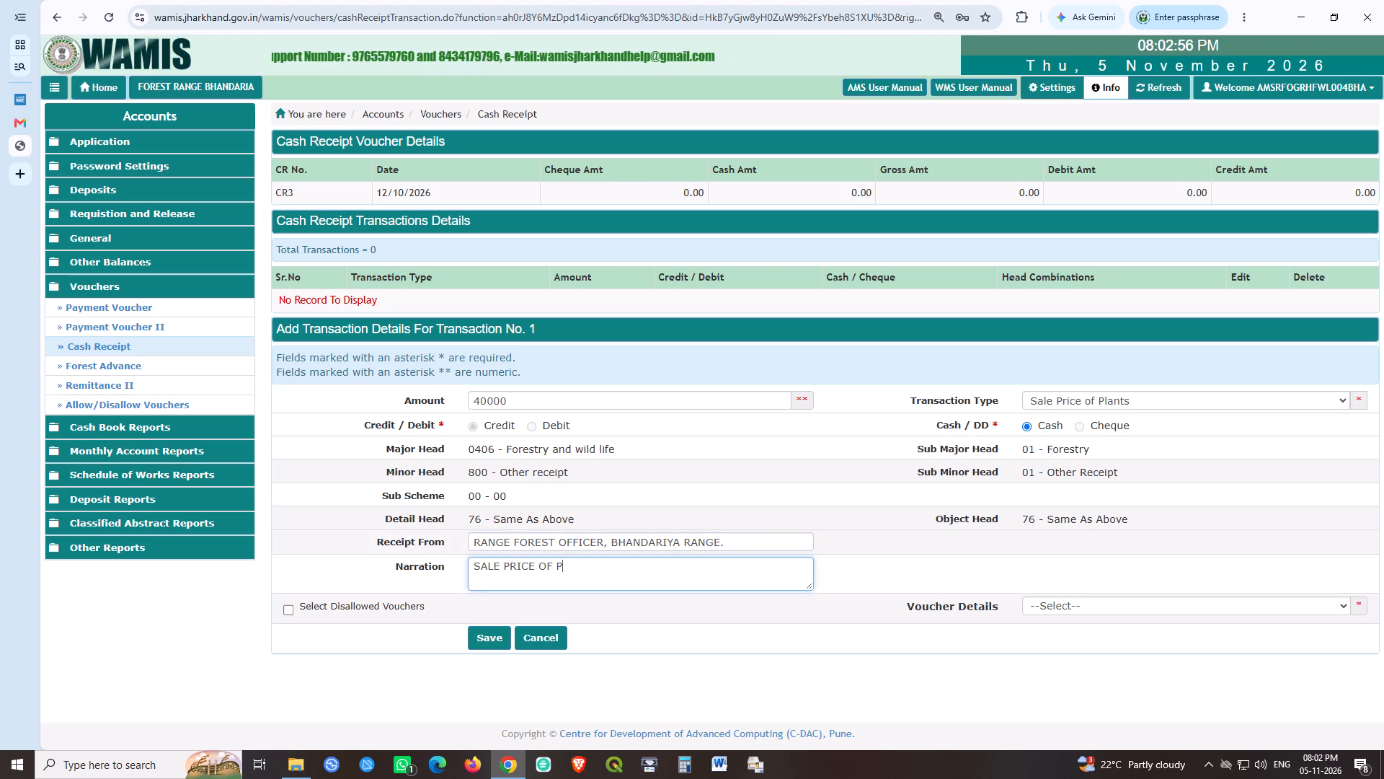
text(LANTS.)
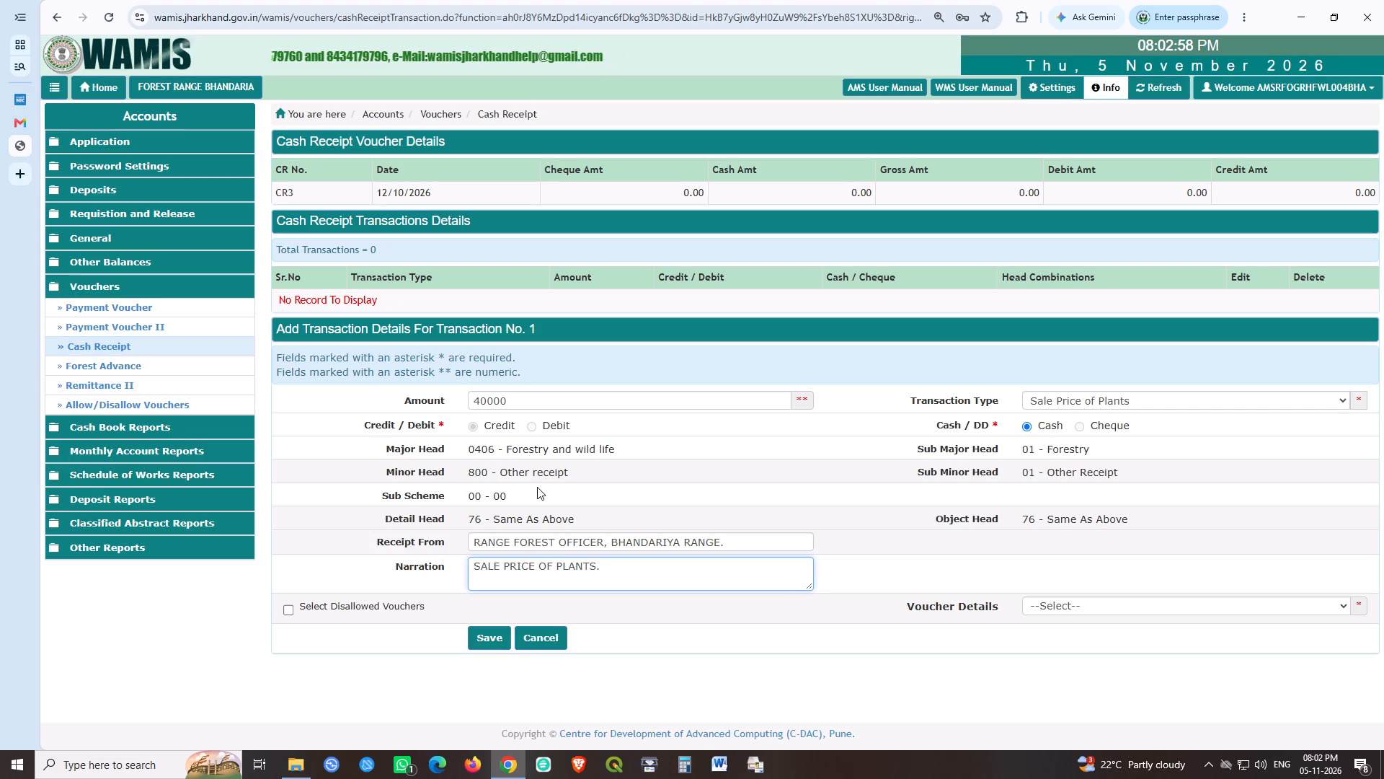
click(482, 631)
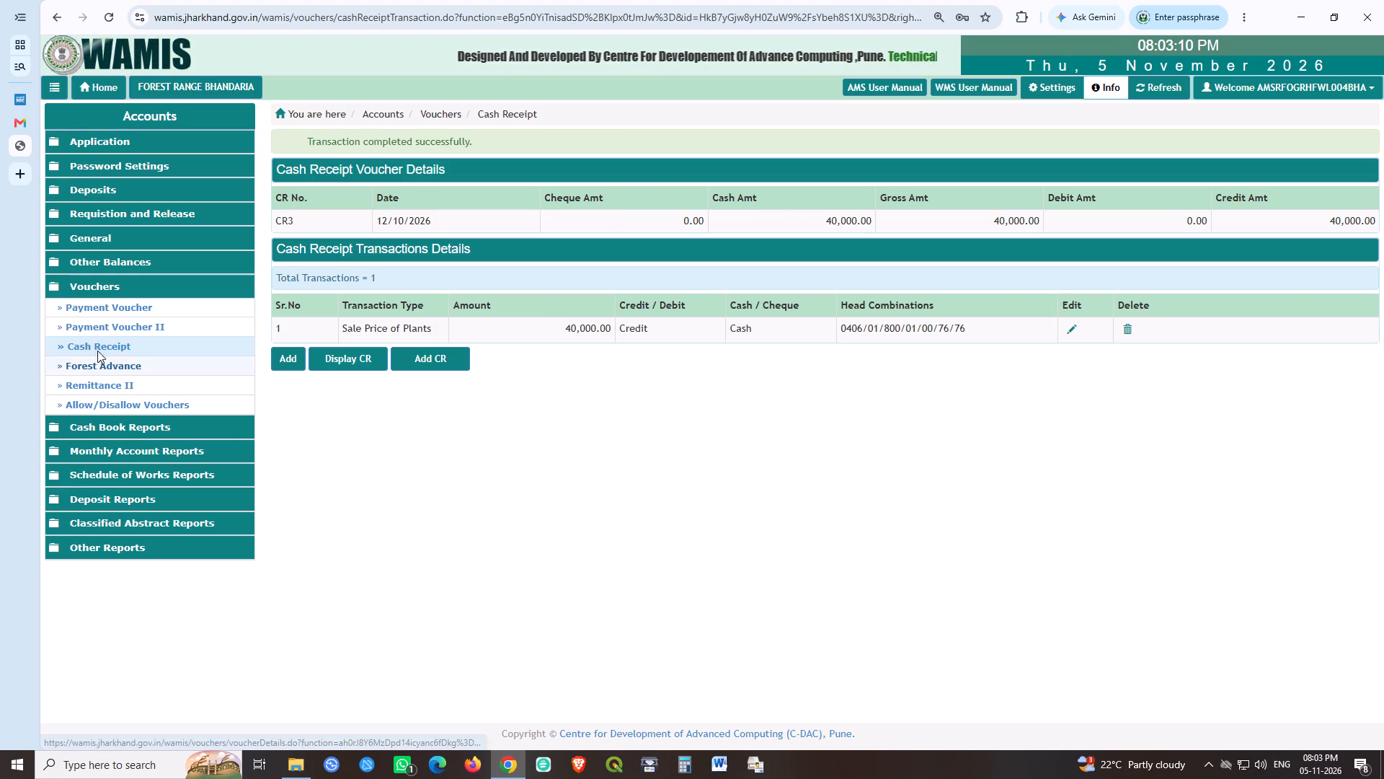
Create Remittance II record REM1 dated 27 October 2026, keeping the proposed order number, and save it.
click(125, 380)
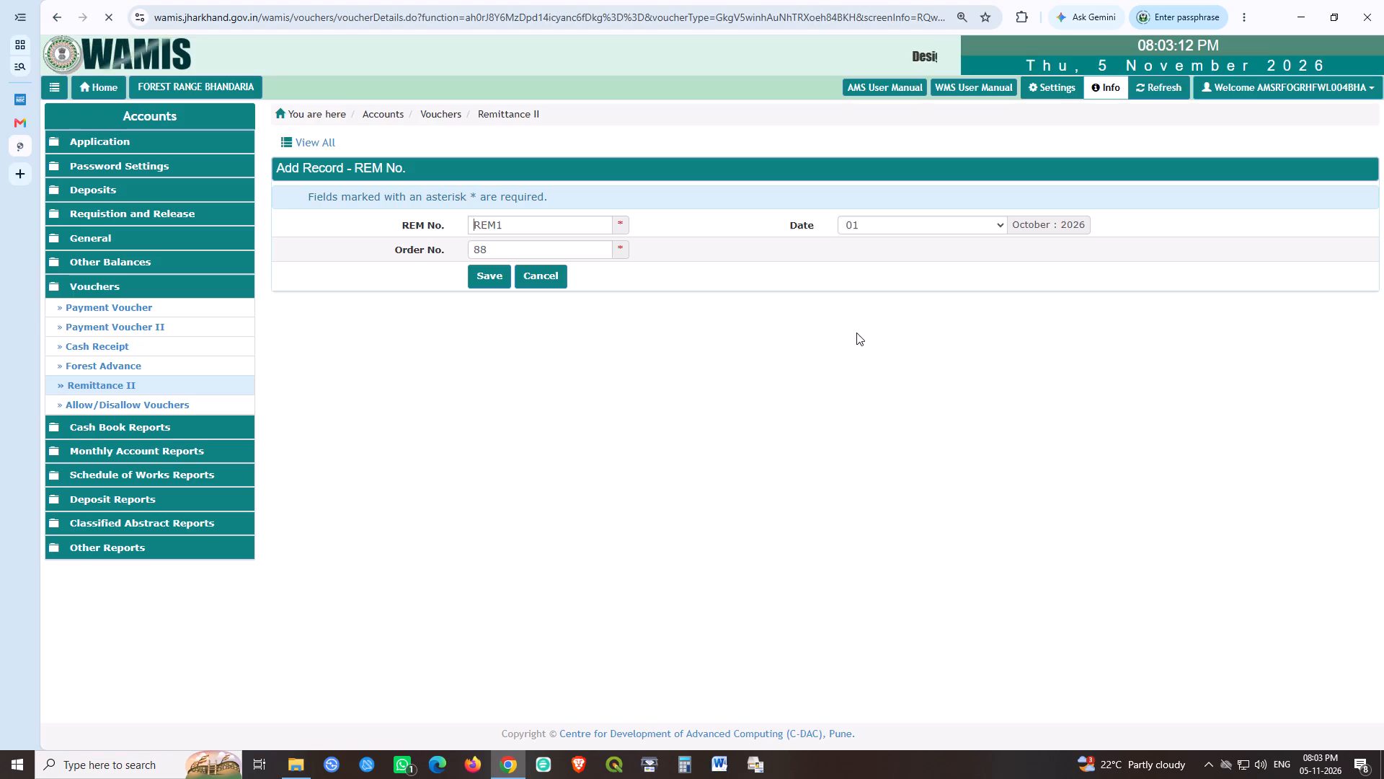
click(891, 224)
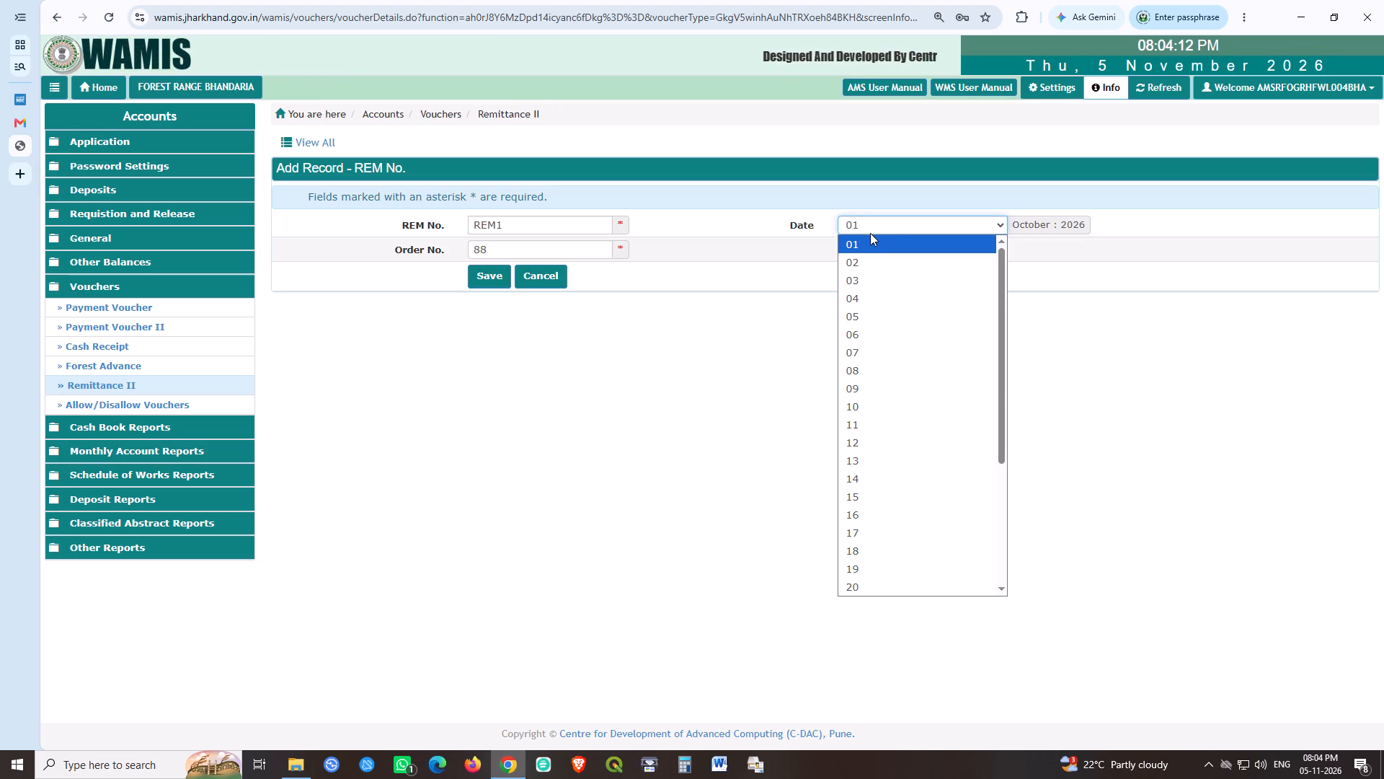
scroll(861, 544, down, 1)
click(861, 561)
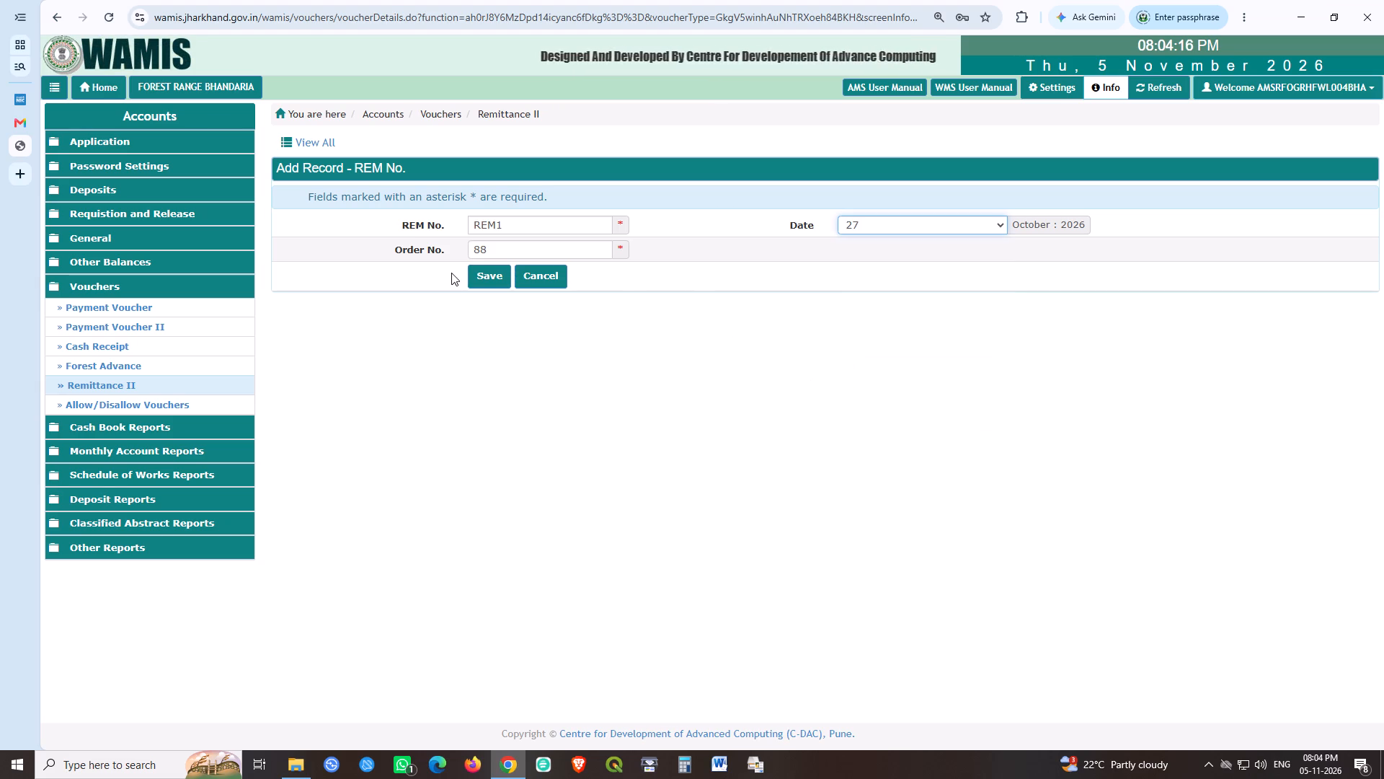
click(486, 273)
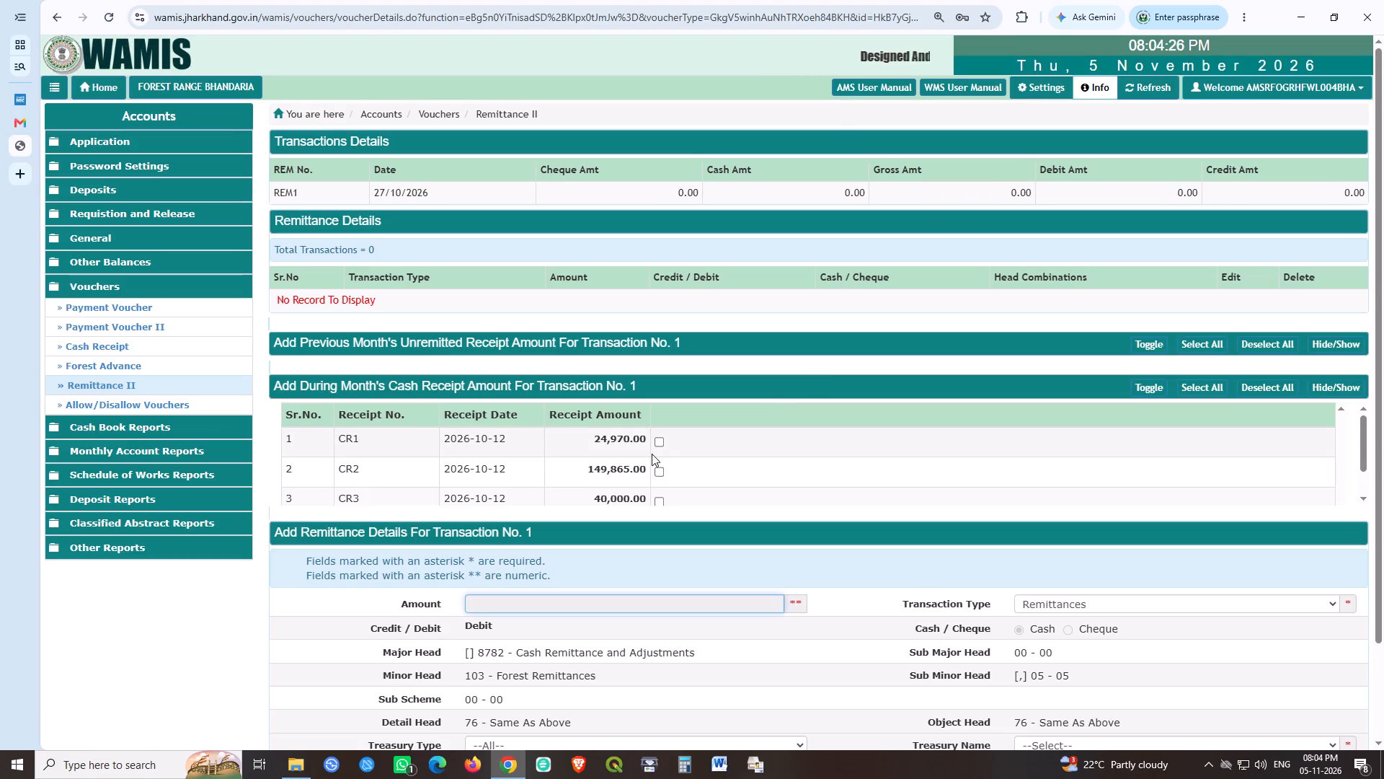
Include cash receipt CR1 in the REM1 remittance and set the treasury type to District and treasury name to GARWAH.
click(652, 443)
click(658, 440)
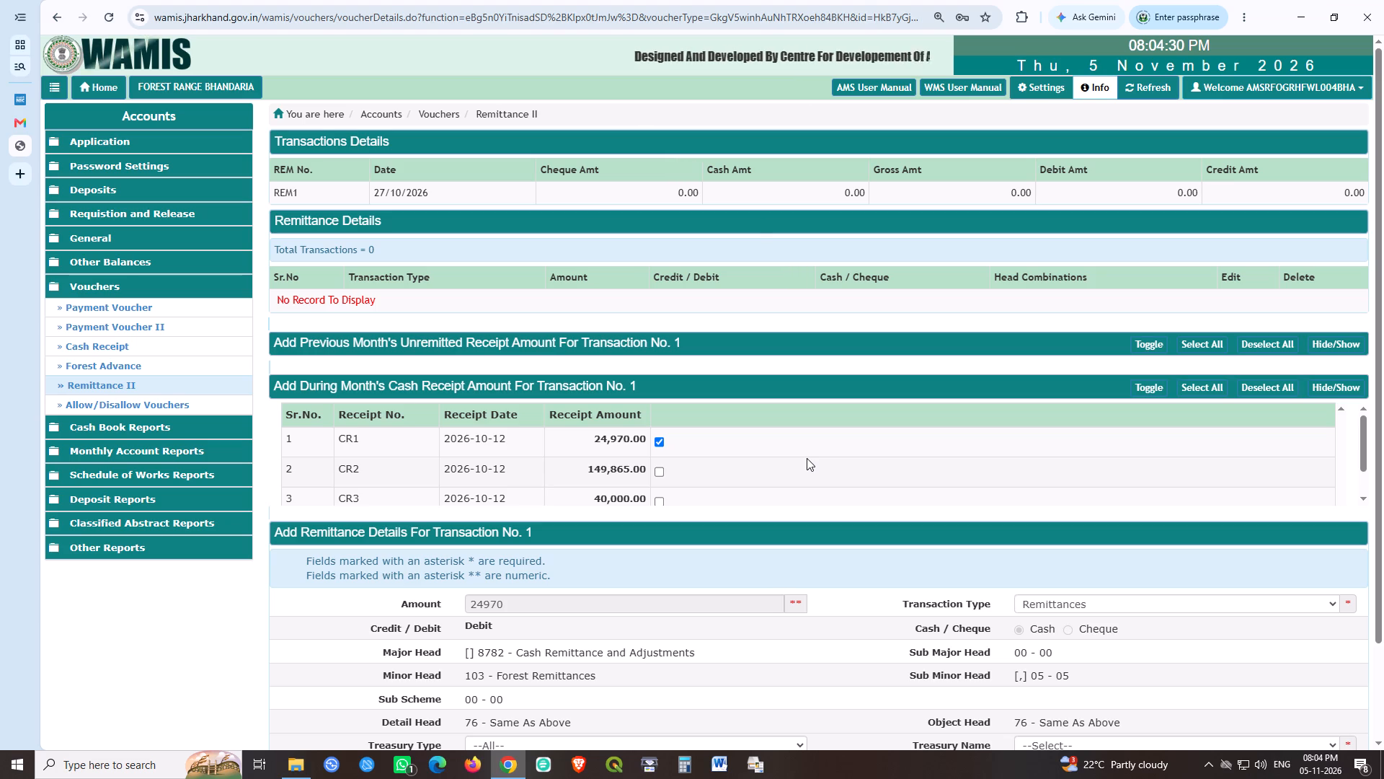
scroll(882, 496, down, 2)
scroll(1139, 570, down, 4)
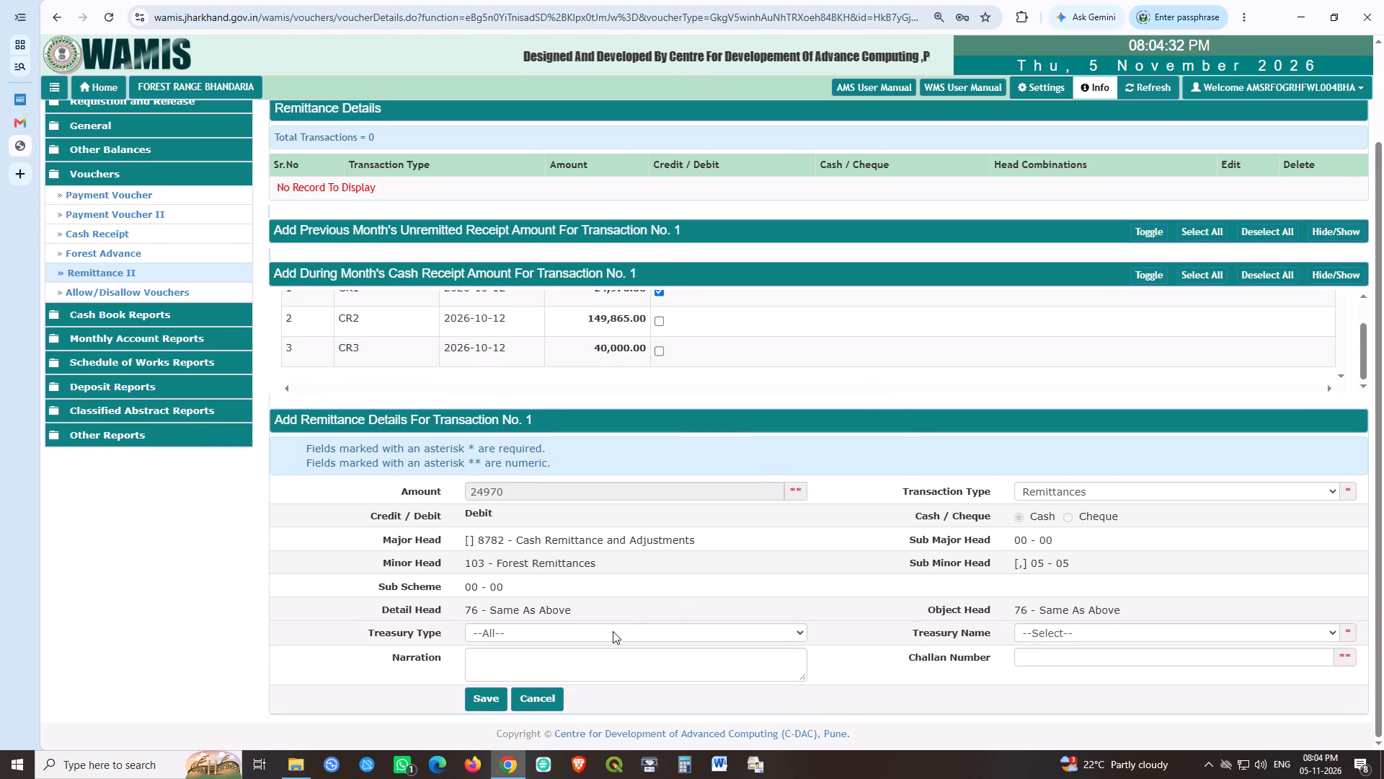
click(613, 631)
click(529, 669)
click(1070, 635)
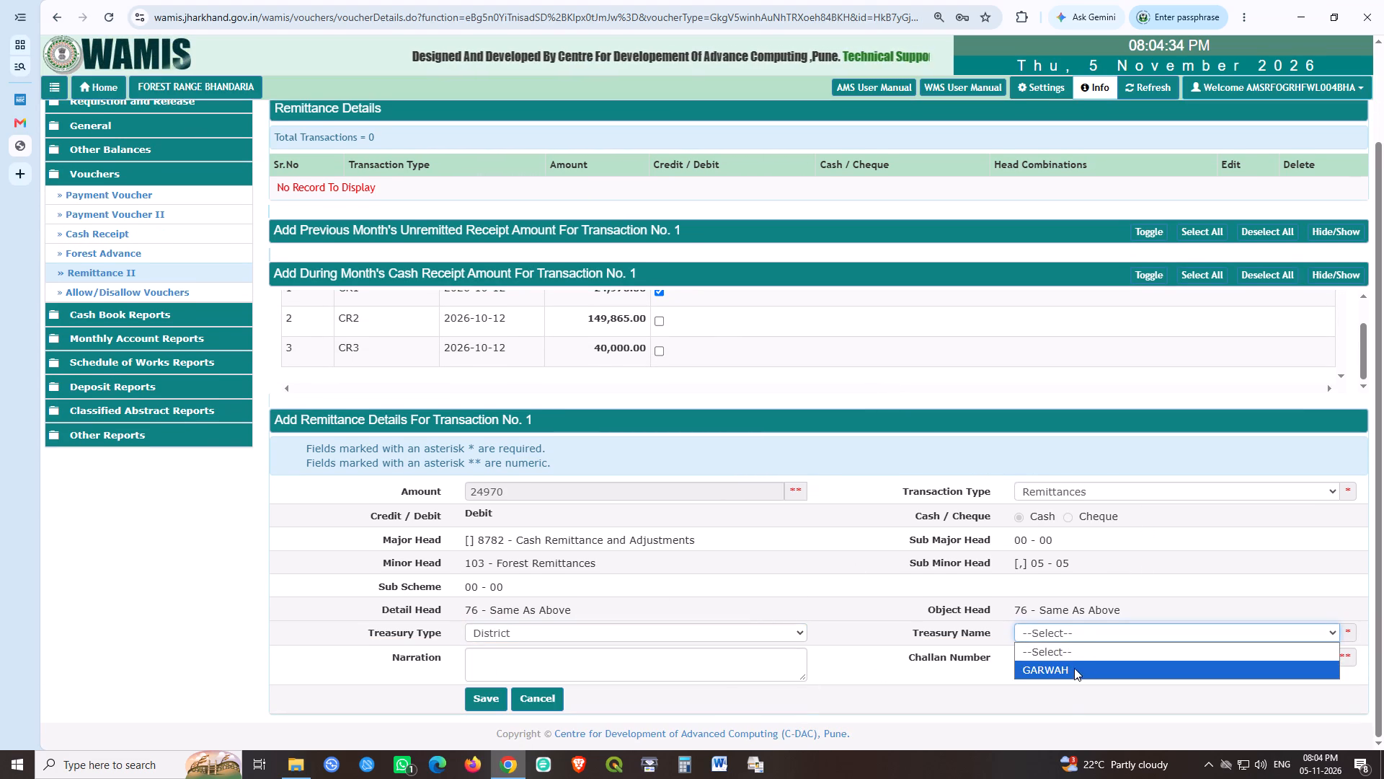
click(1074, 668)
Enter "SALE PRICE OF PLANTS." as narration and 22 as challan number, and save the REM1 remittance transaction.
click(561, 658)
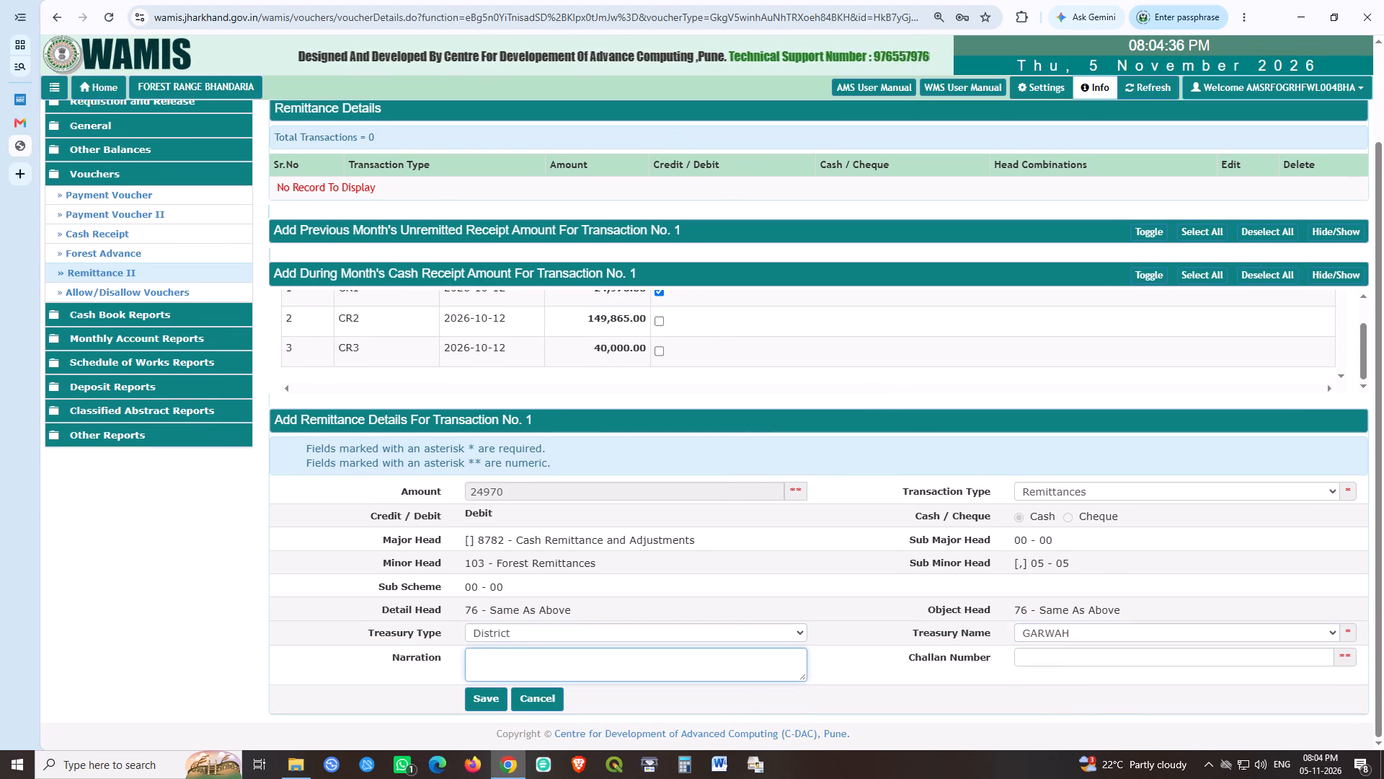
text(SA)
text(LE PRICE OF PA)
key(BackSpace)
text(LANTS.)
key(Tab)
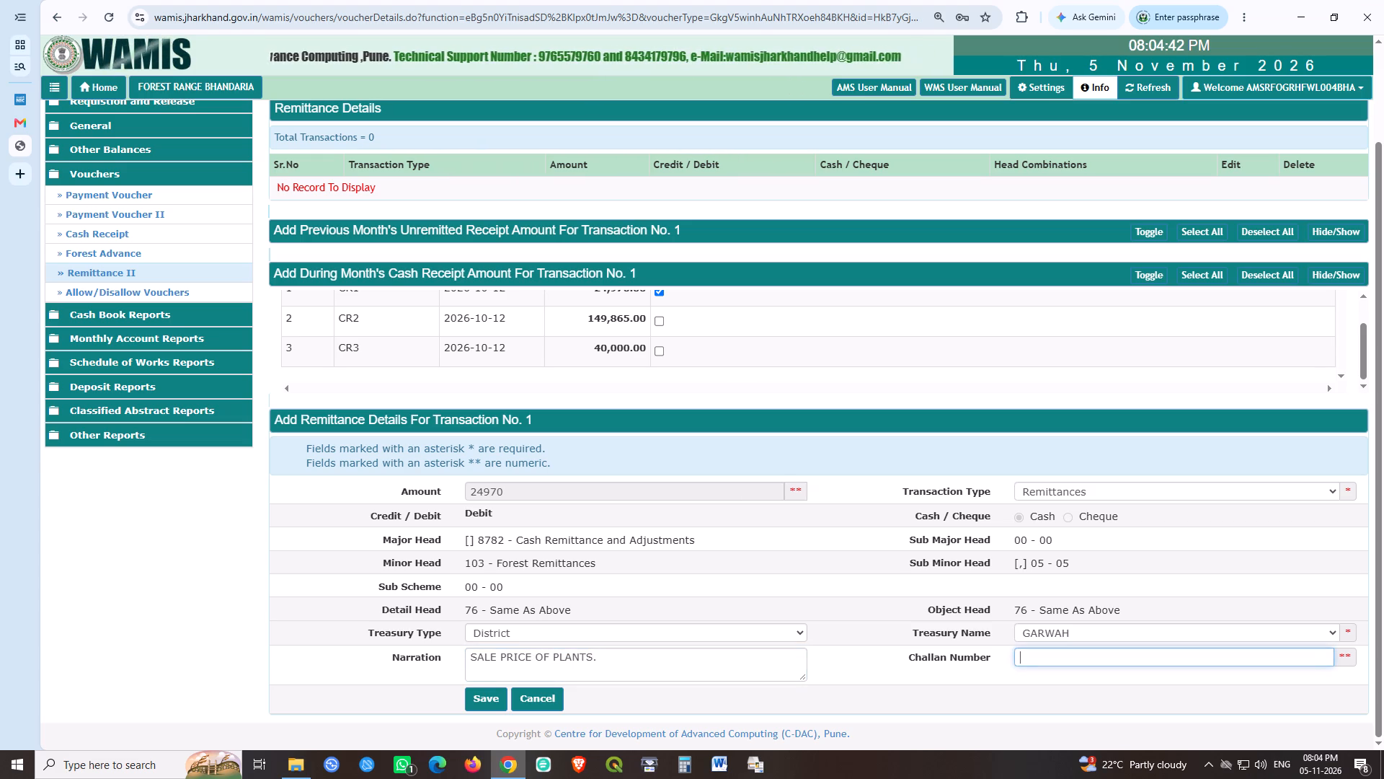
text(22)
click(478, 697)
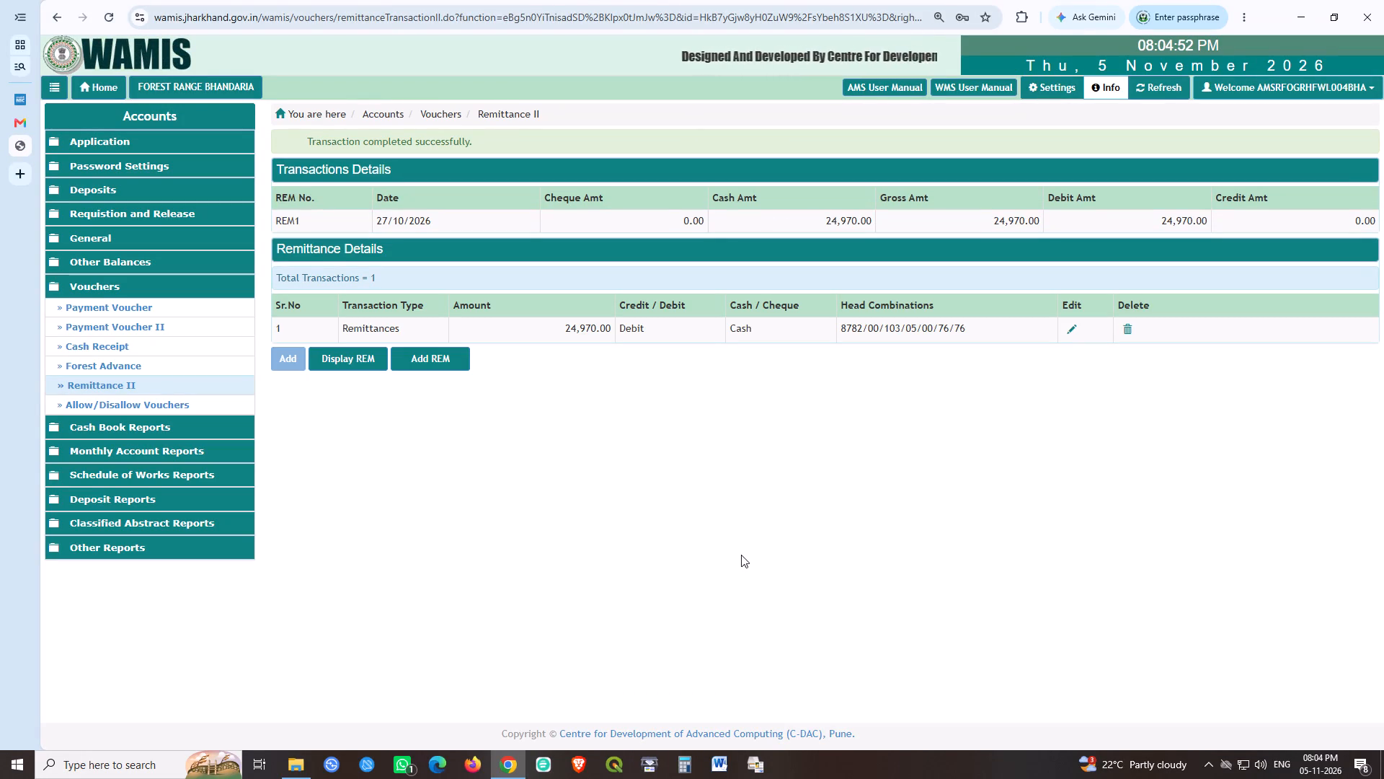
Add another remittance record, REM2, dated 14 October 2026 with the proposed order number, and save it.
click(453, 346)
click(453, 364)
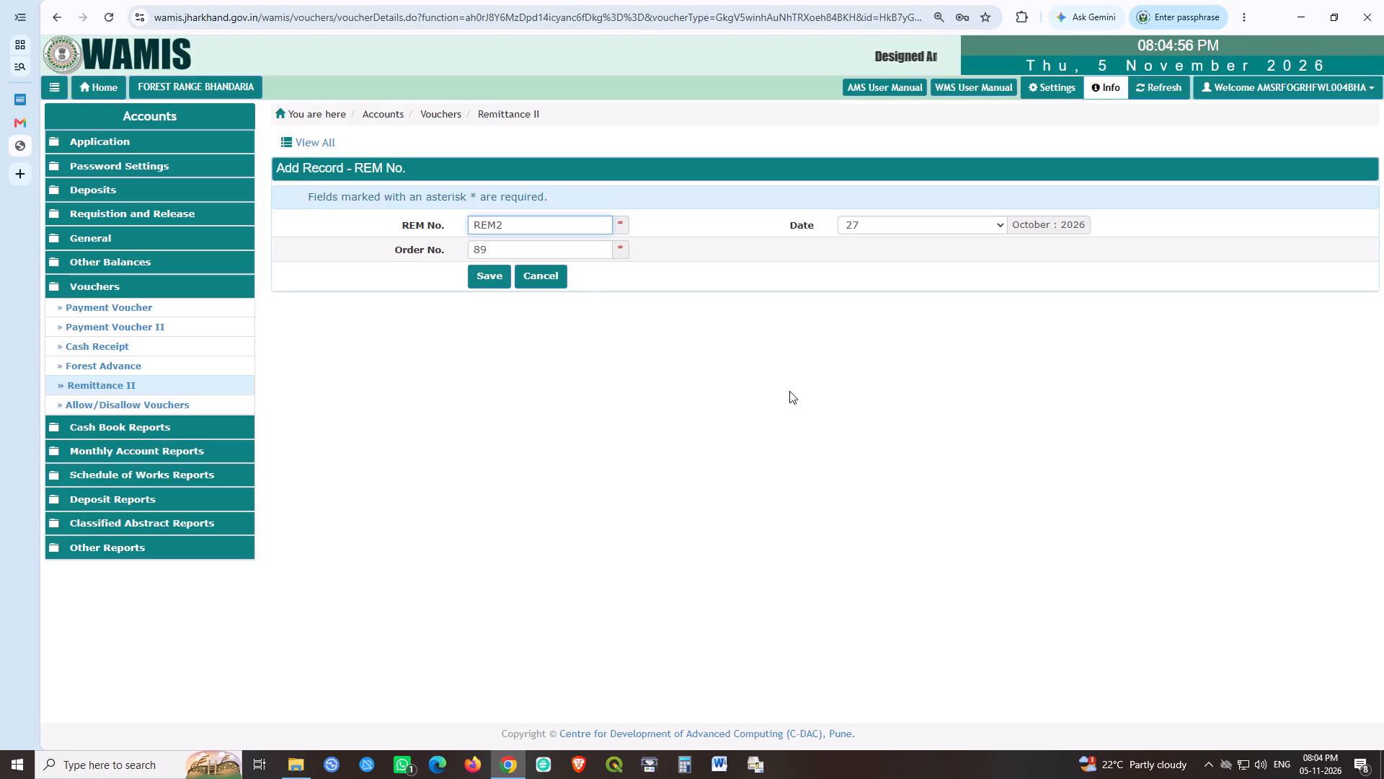
click(878, 220)
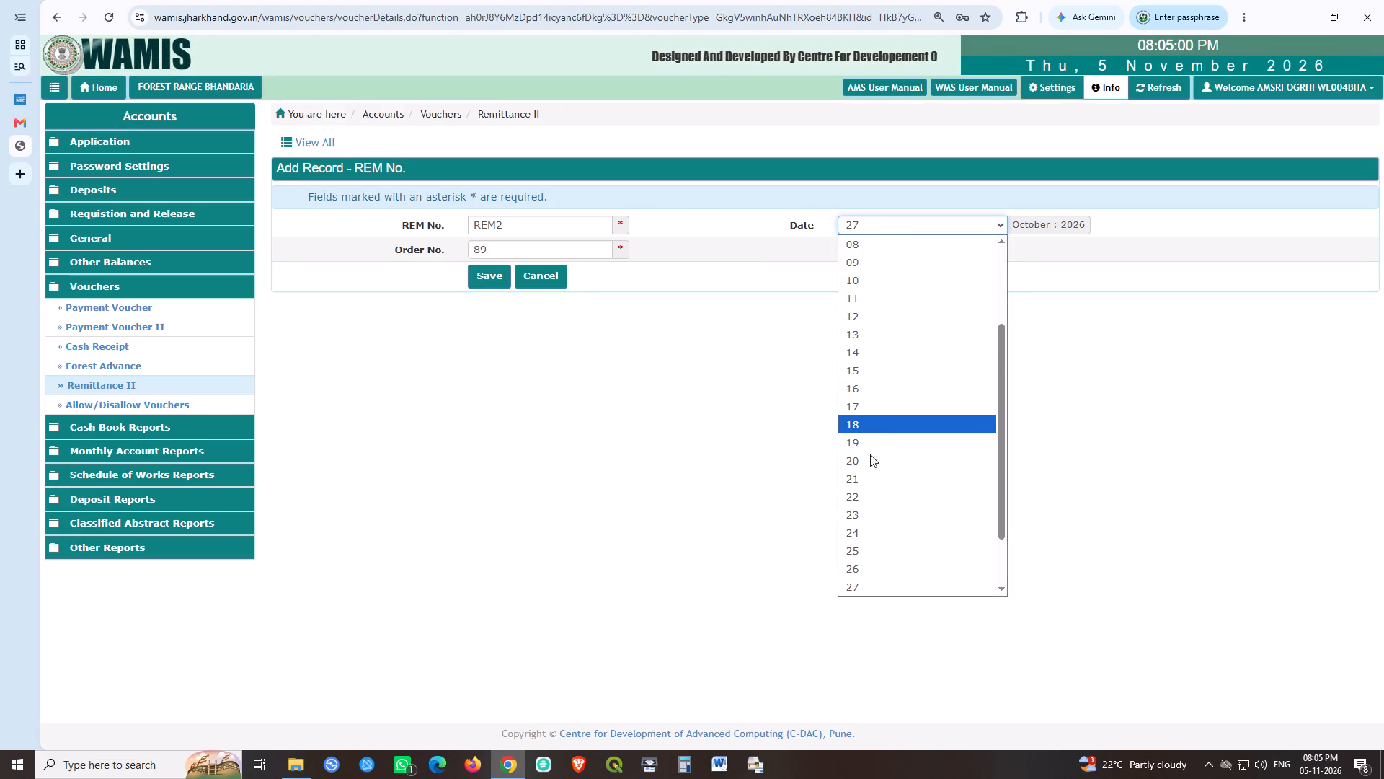
click(859, 352)
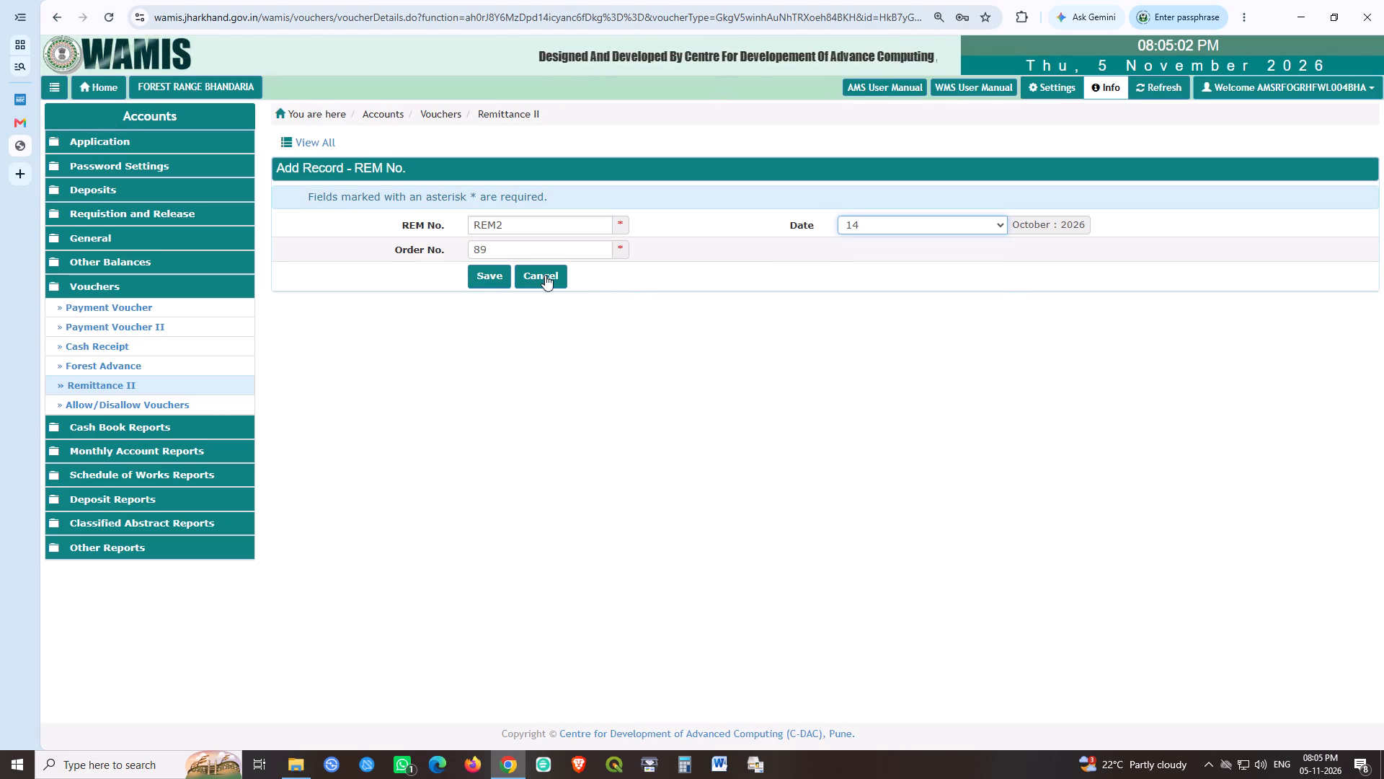
click(487, 278)
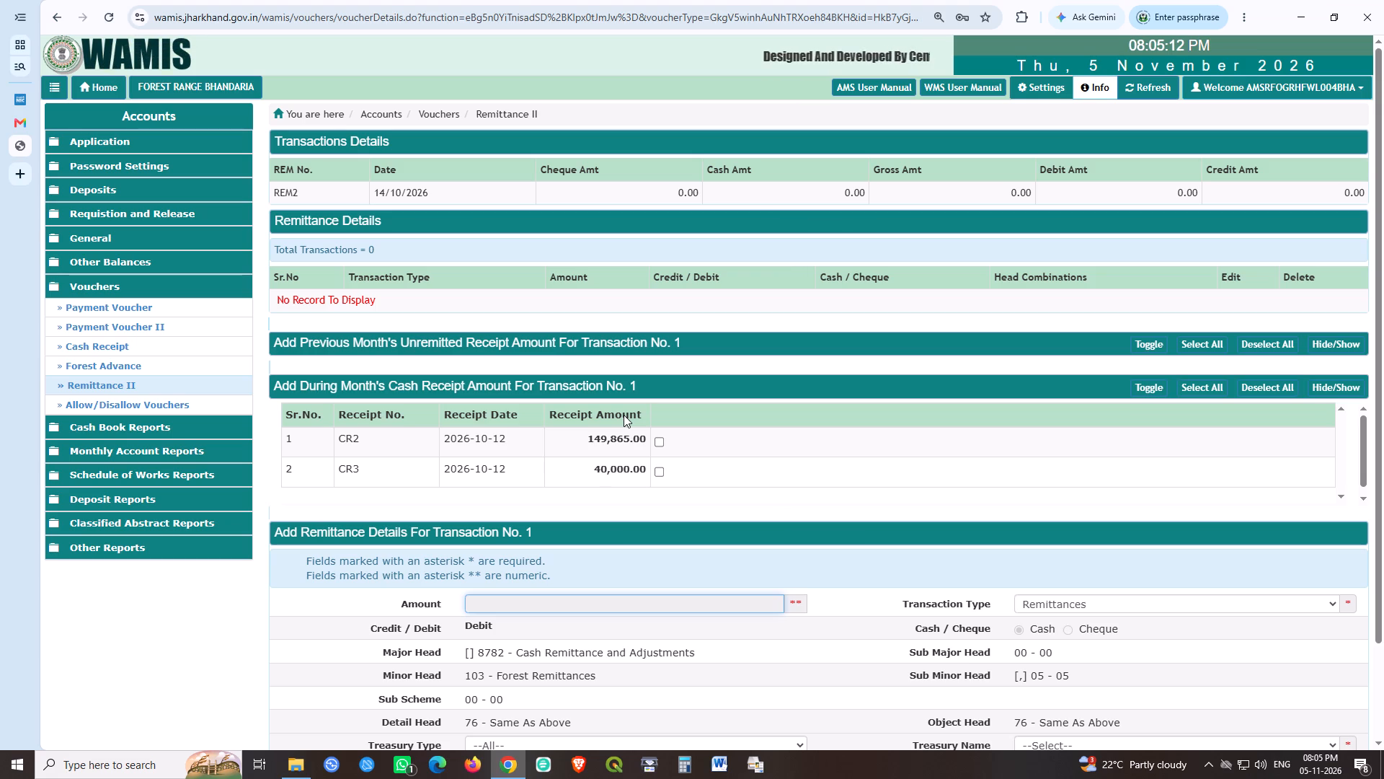
Include cash receipts CR2 and CR3 in the REM2 remittance and set treasury type District and treasury name GARWAH.
click(662, 435)
click(660, 467)
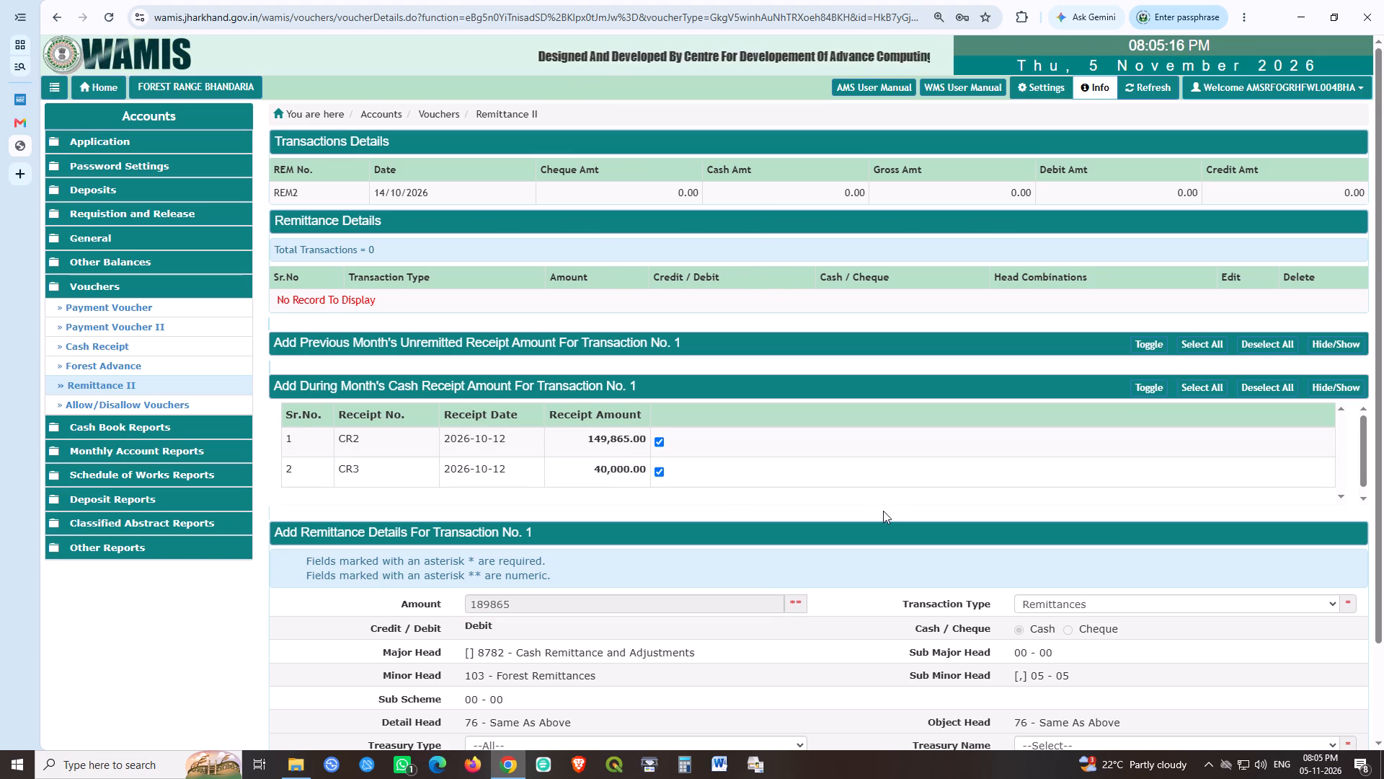
scroll(951, 469, down, 4)
scroll(1019, 600, down, 4)
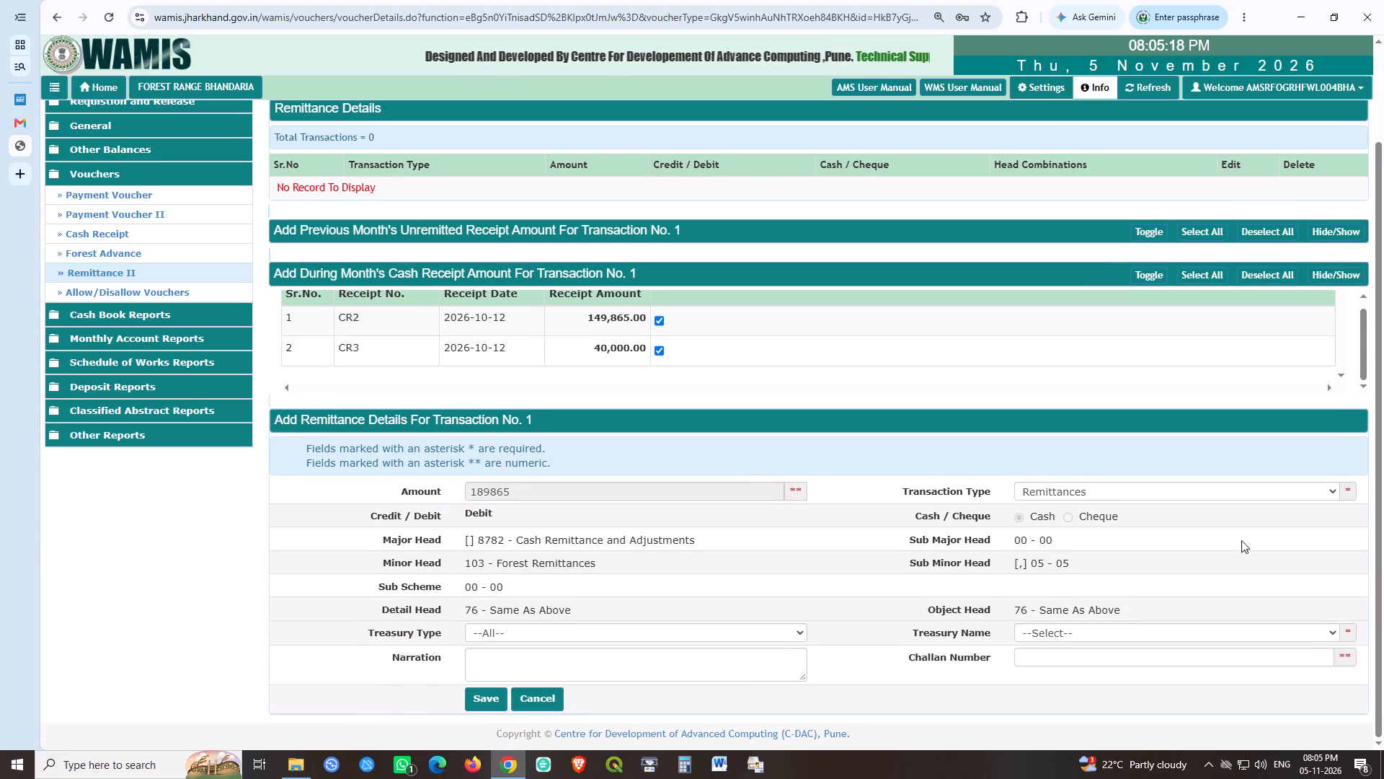
scroll(1046, 545, down, 2)
click(602, 630)
click(558, 665)
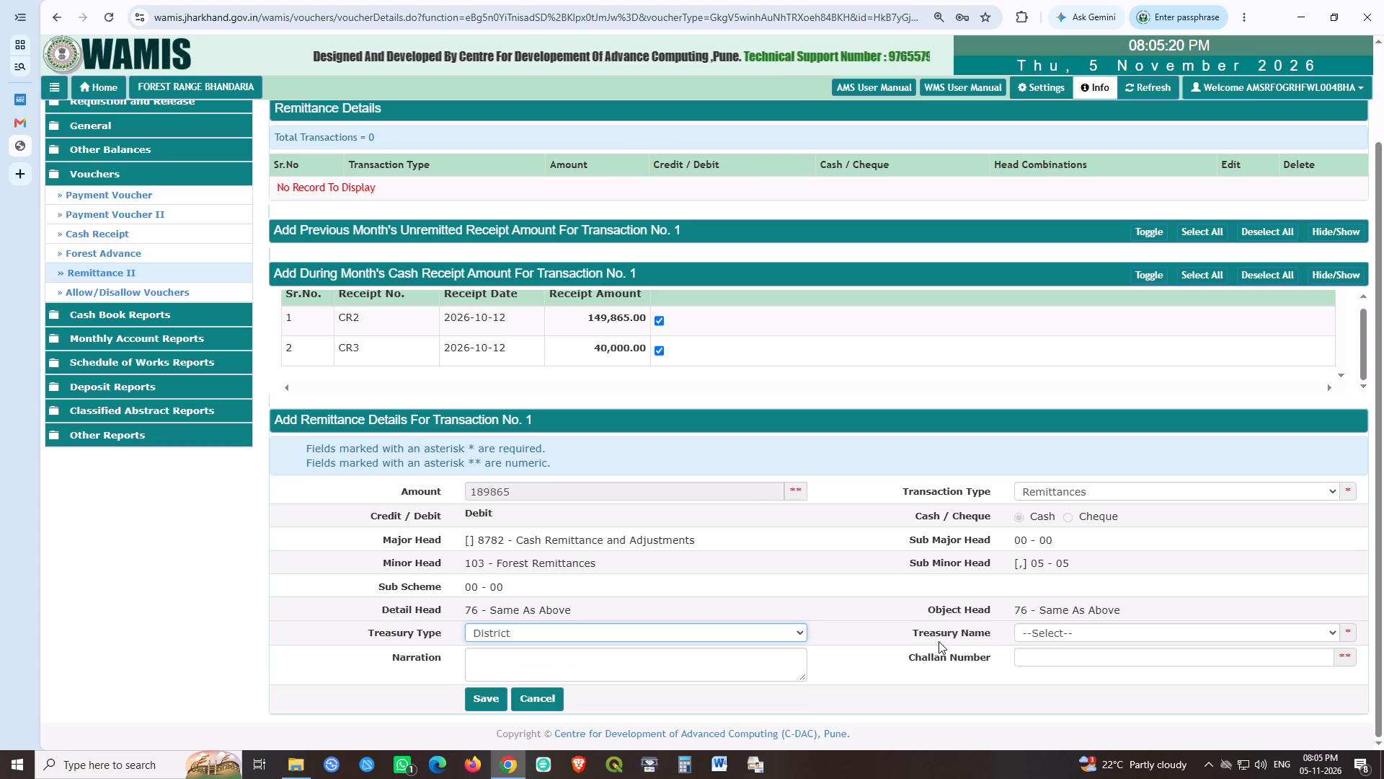
click(1097, 627)
click(1058, 661)
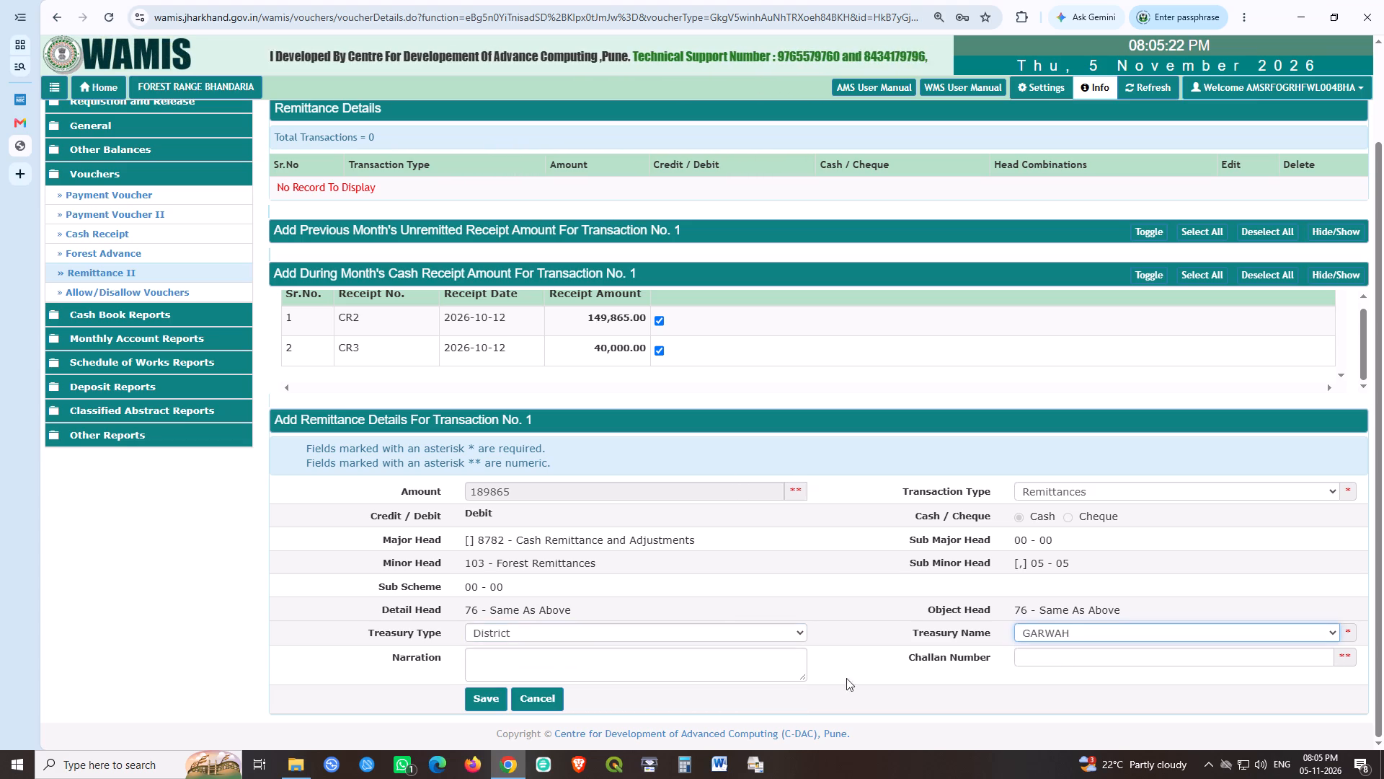
Enter "SALE PRICE OF PLANTS." as narration and 15 as challan number, and save the REM2 remittance transaction.
click(536, 666)
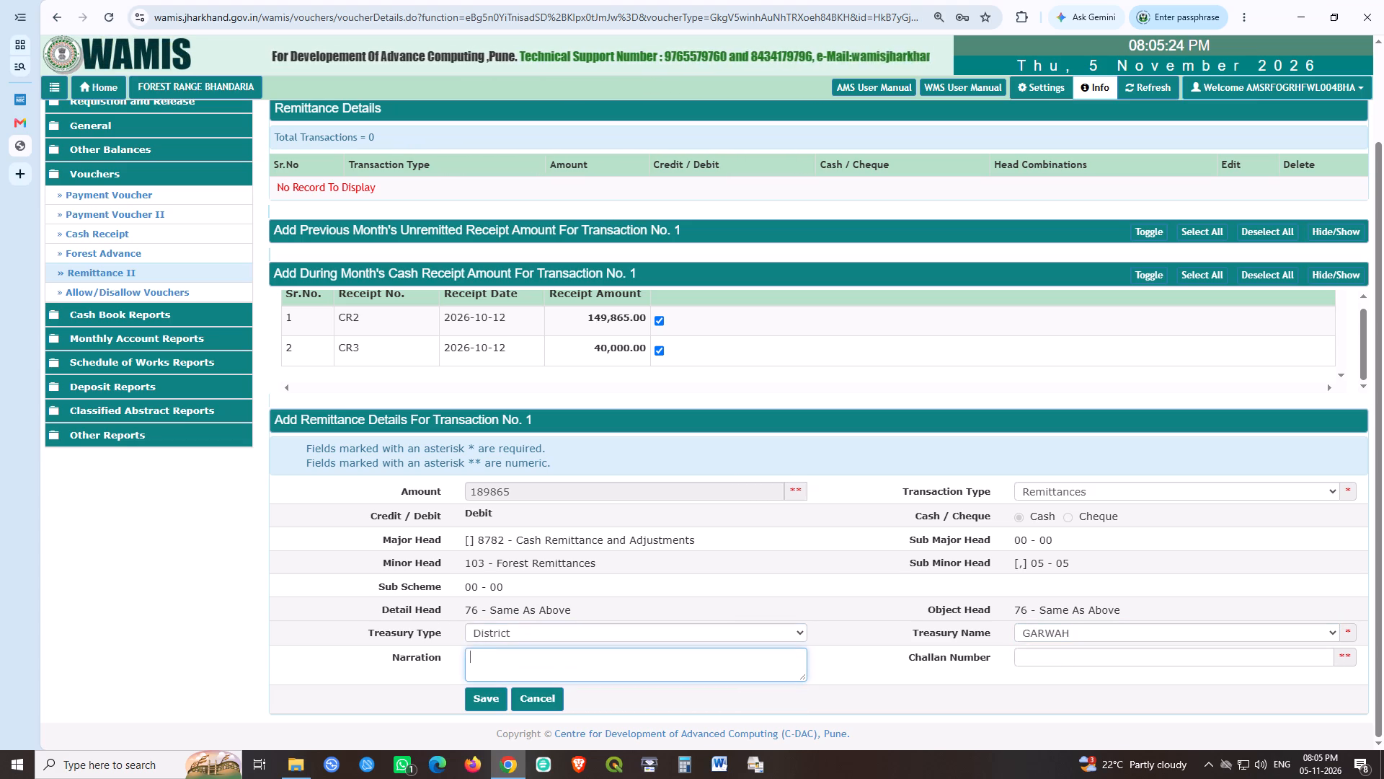
text(RA)
key(BackSpace)
key(BackSpace)
text(SALE PRICE OF PLANTS.)
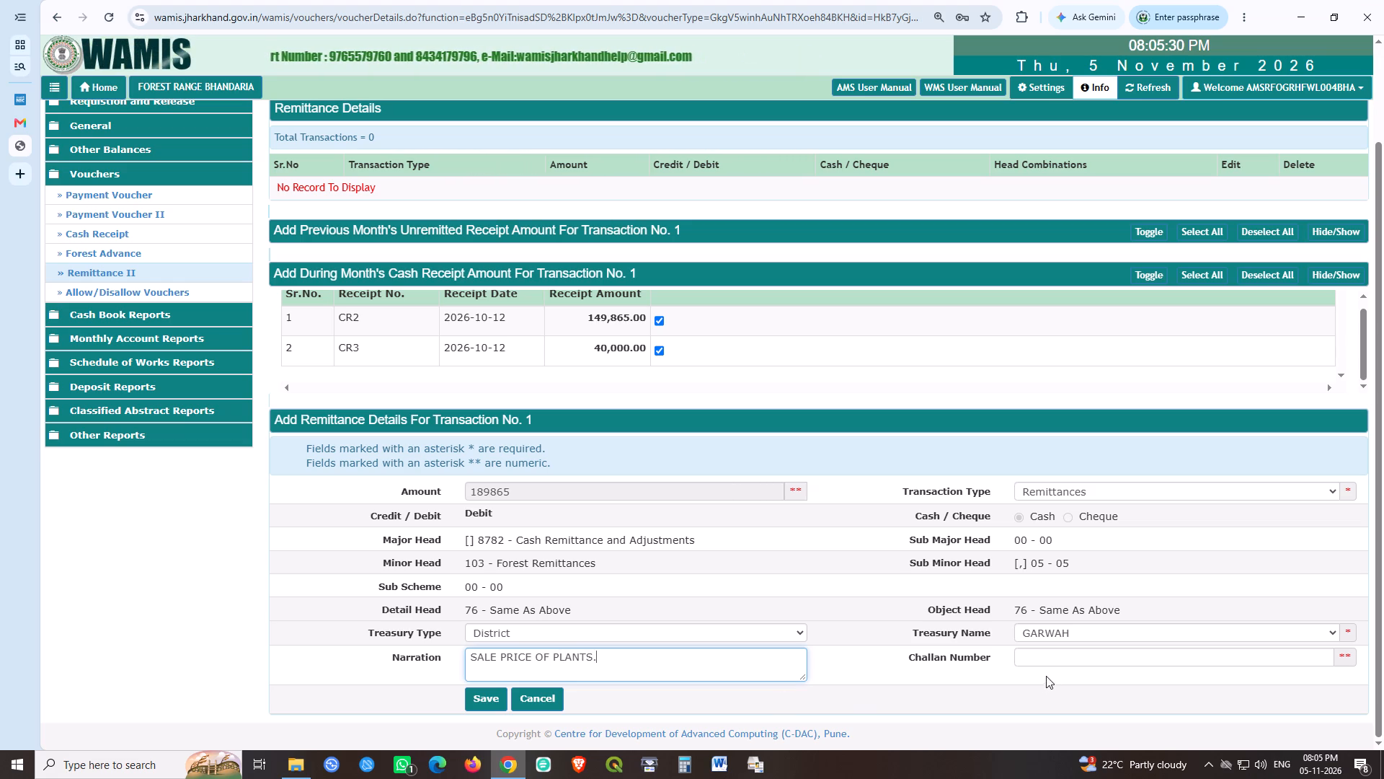
click(1057, 651)
text(15)
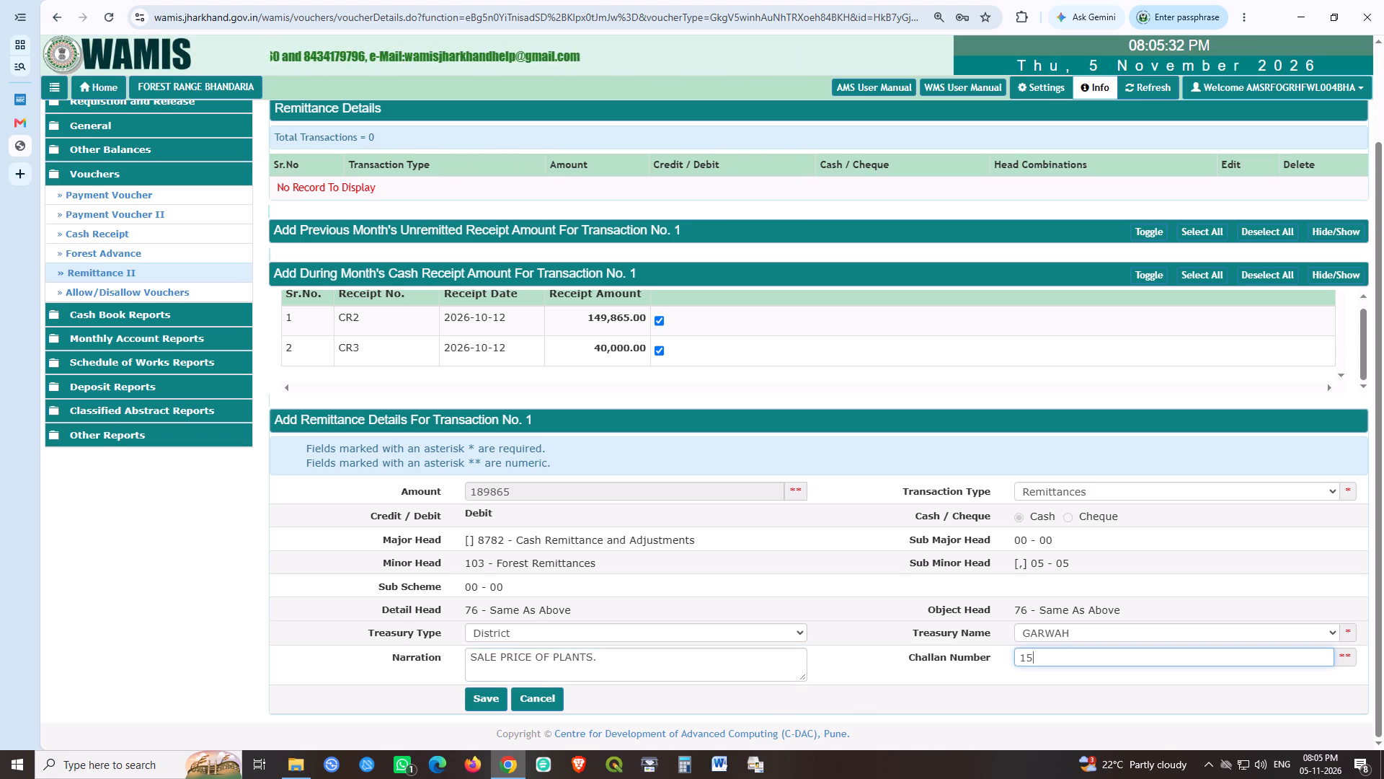
click(488, 702)
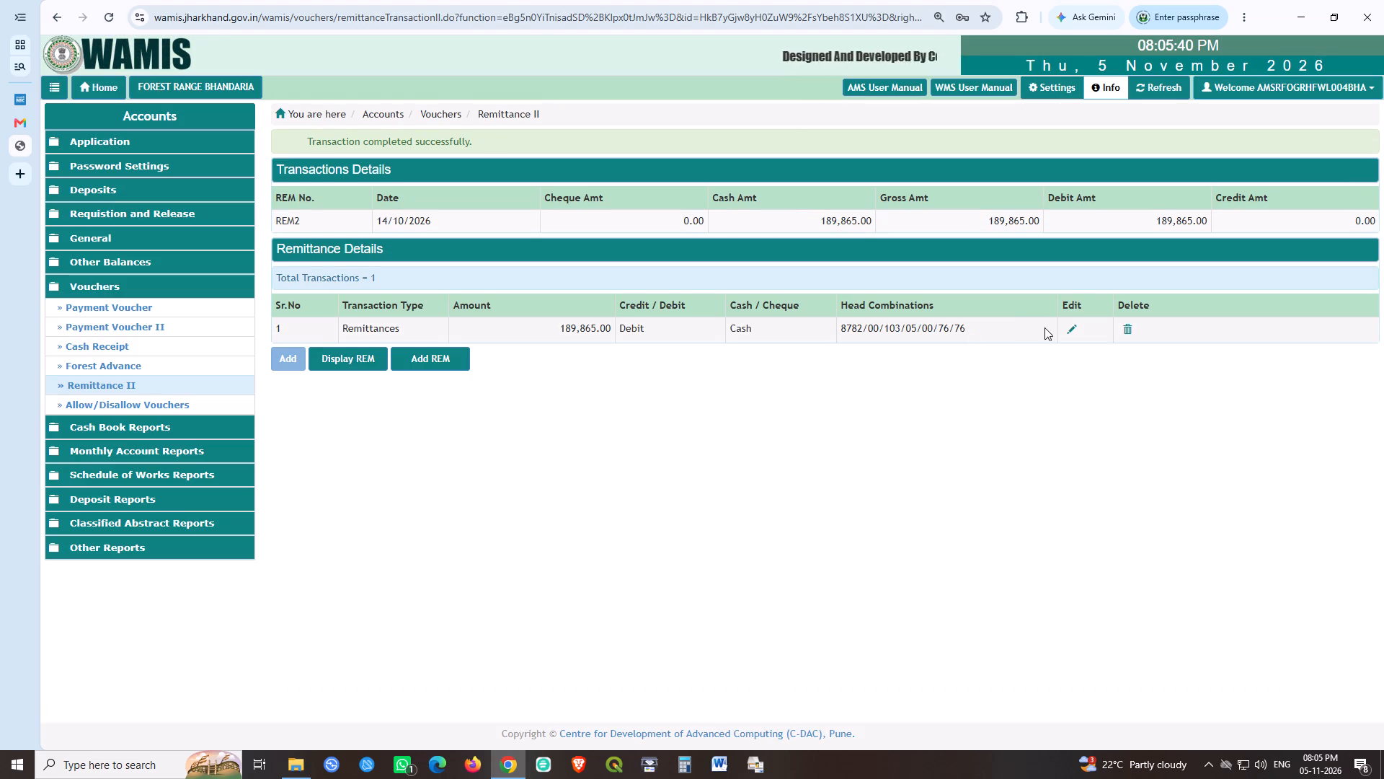
Reopen the REM2 remittance transaction, review its previous-month and current-month receipt lists, and save it again.
click(1071, 330)
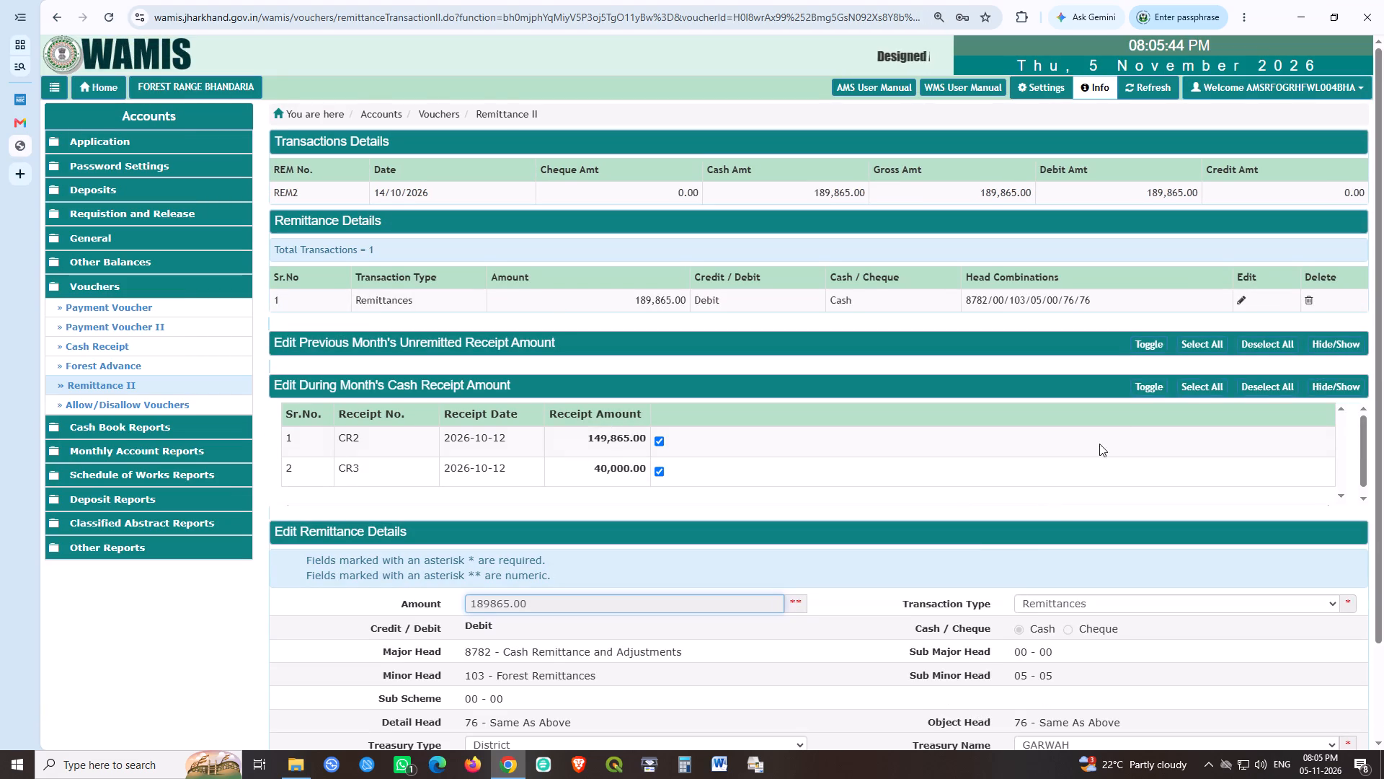
click(1339, 345)
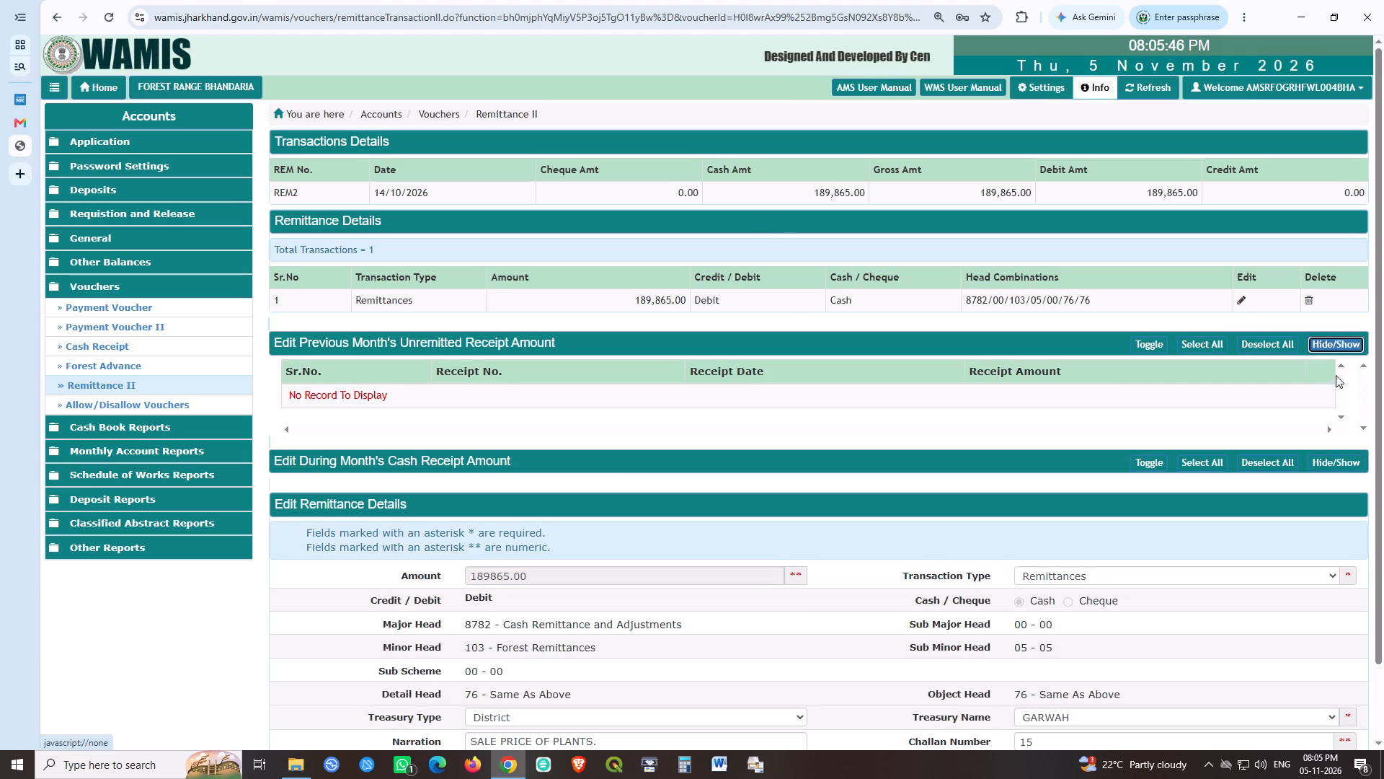
click(1341, 467)
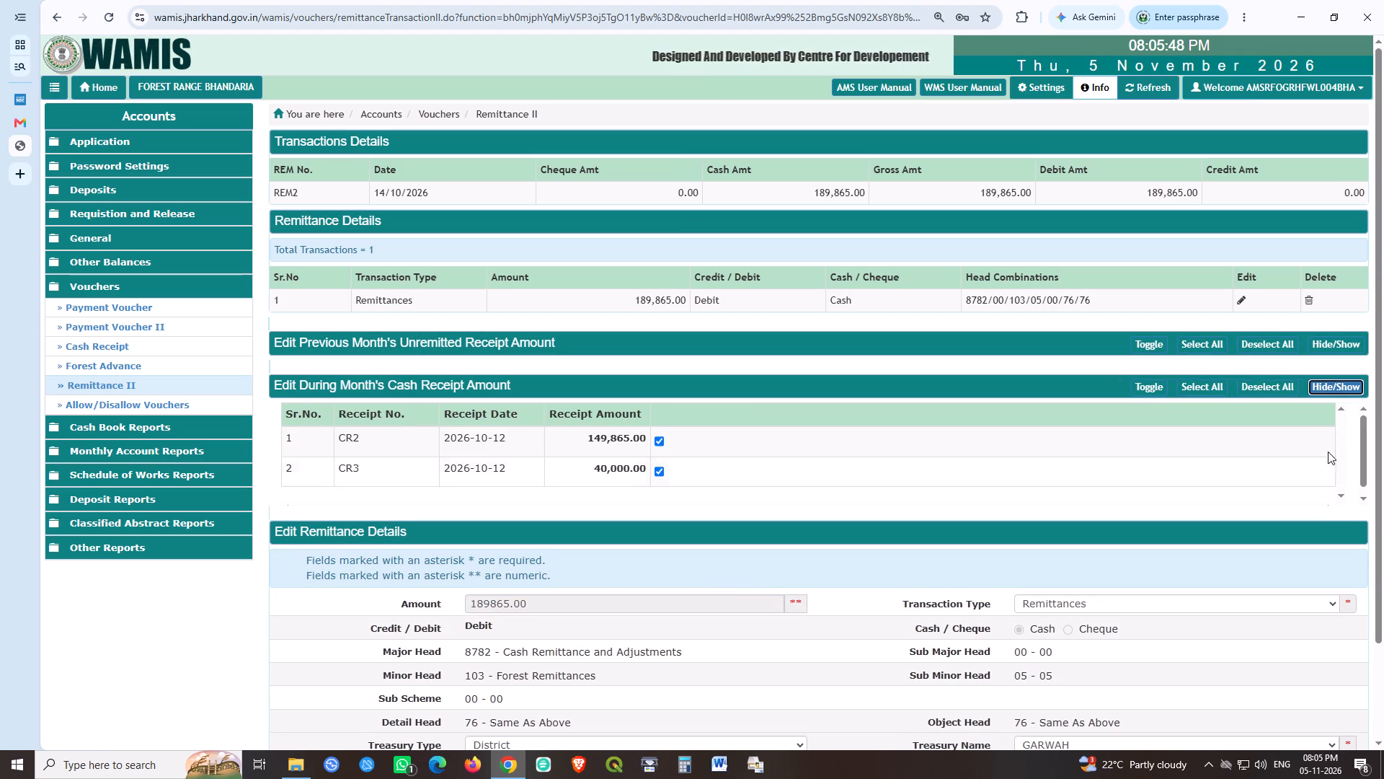
click(1341, 348)
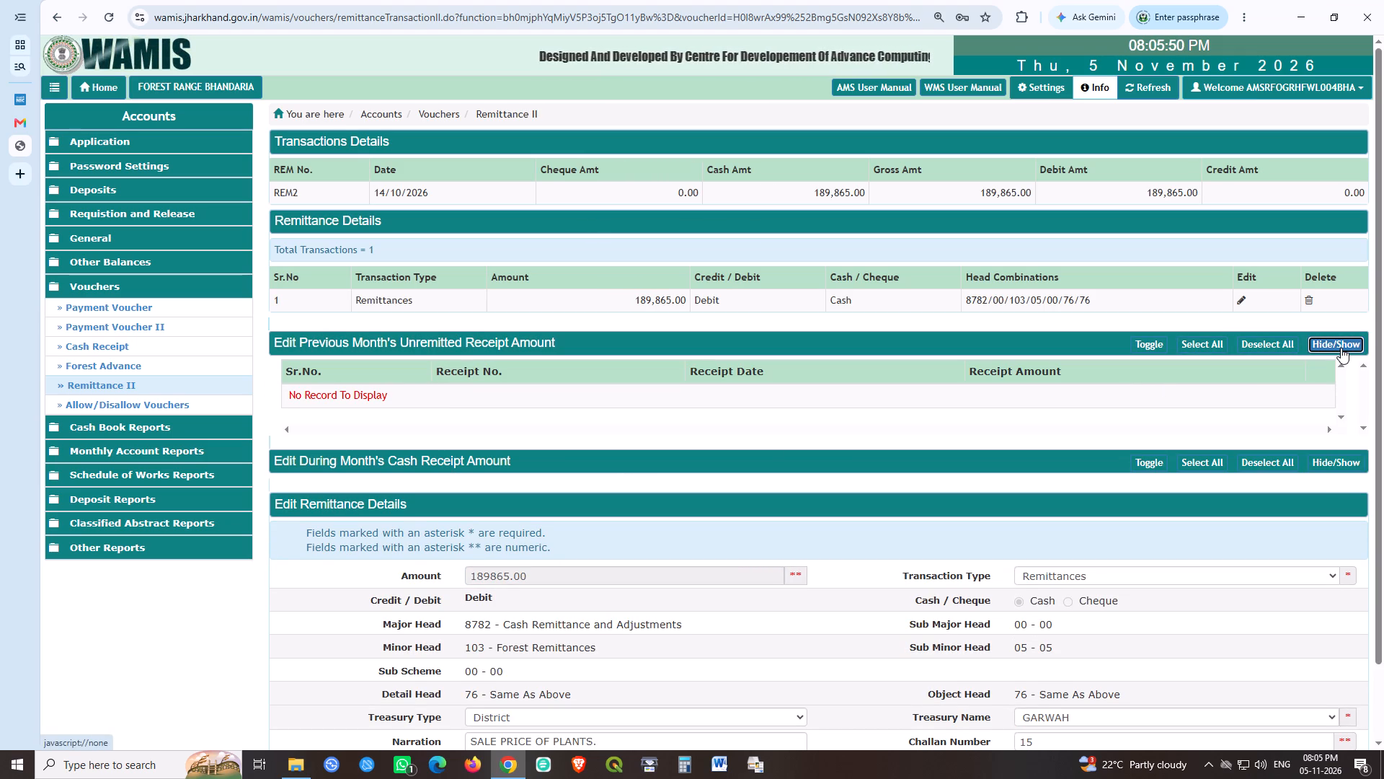
click(1331, 465)
scroll(926, 475, down, 3)
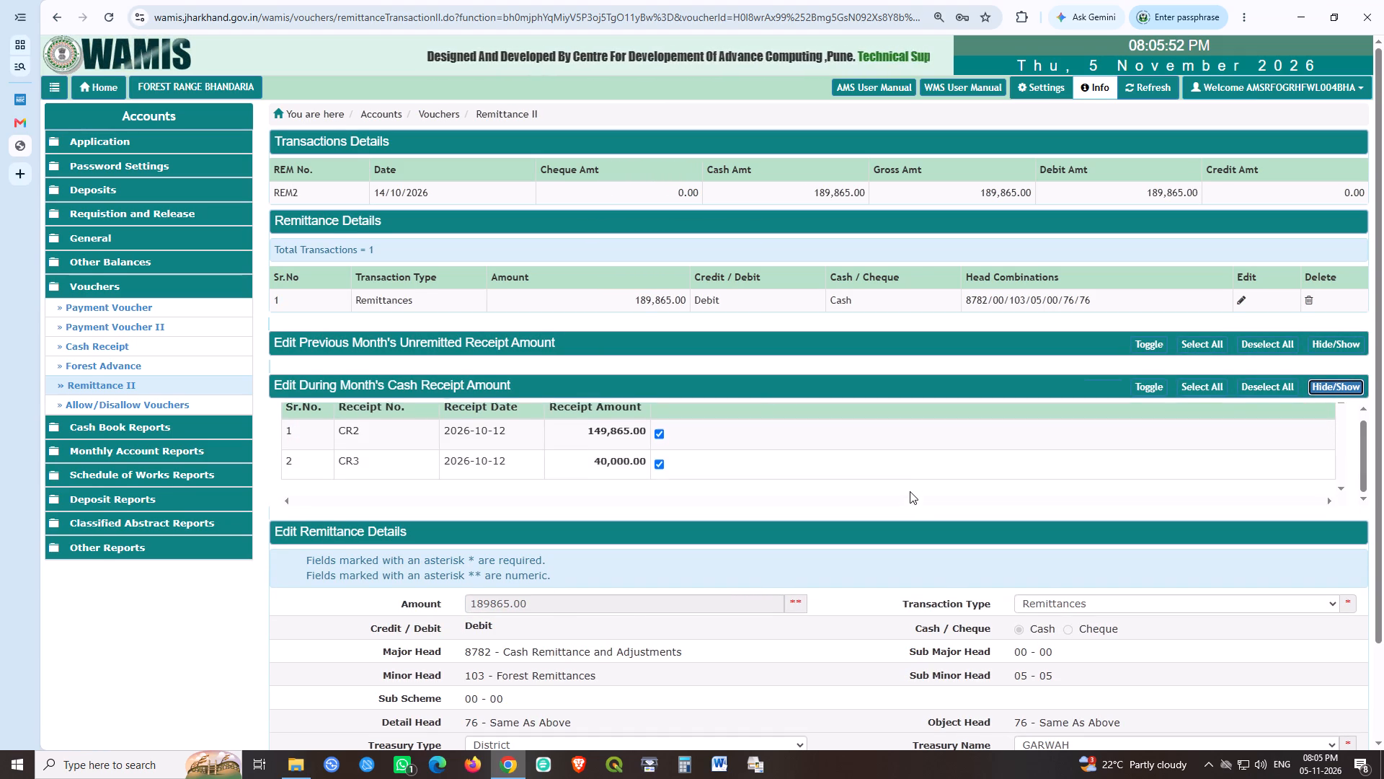
scroll(910, 491, down, 10)
click(488, 700)
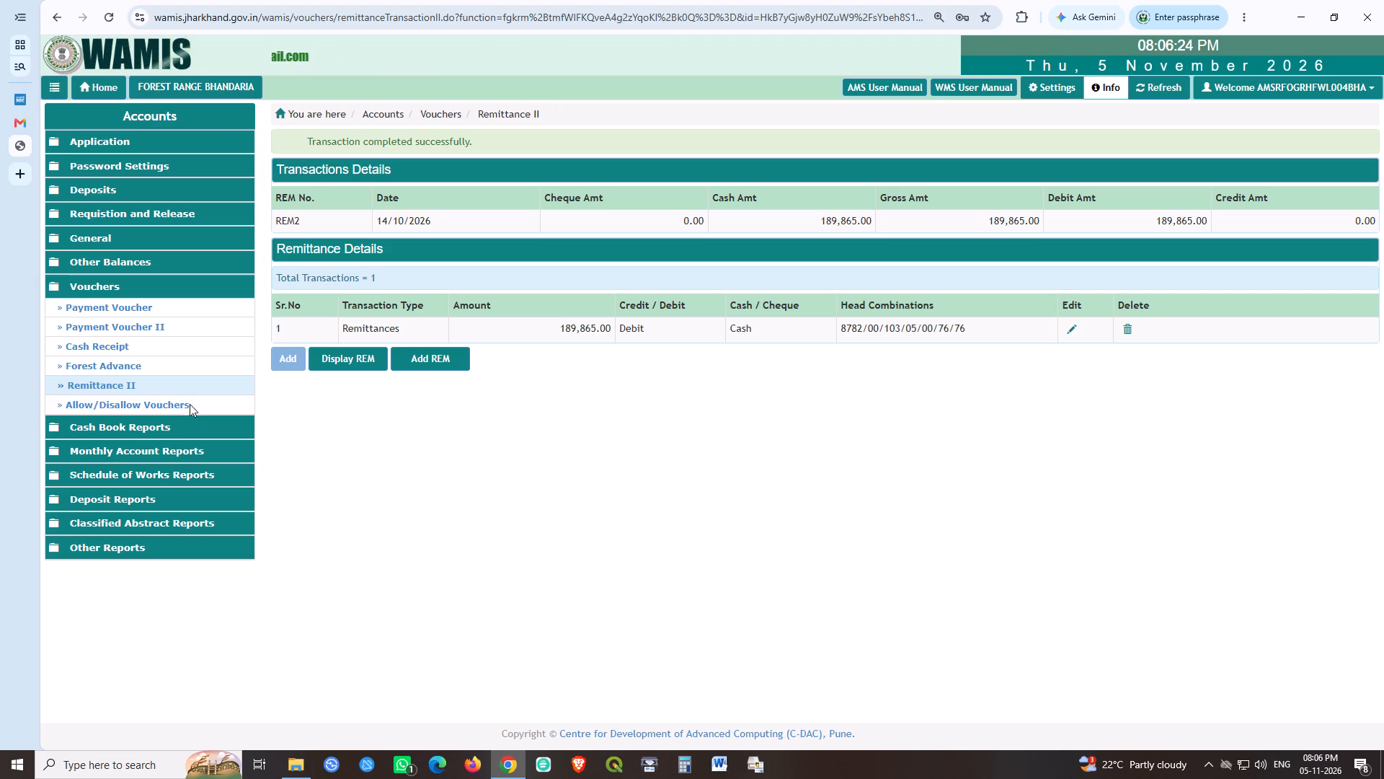
View the October 2026 Form 36 - Remittance report for all offices as Credit Abstract, Credit Detailed and Debit Detailed.
click(108, 517)
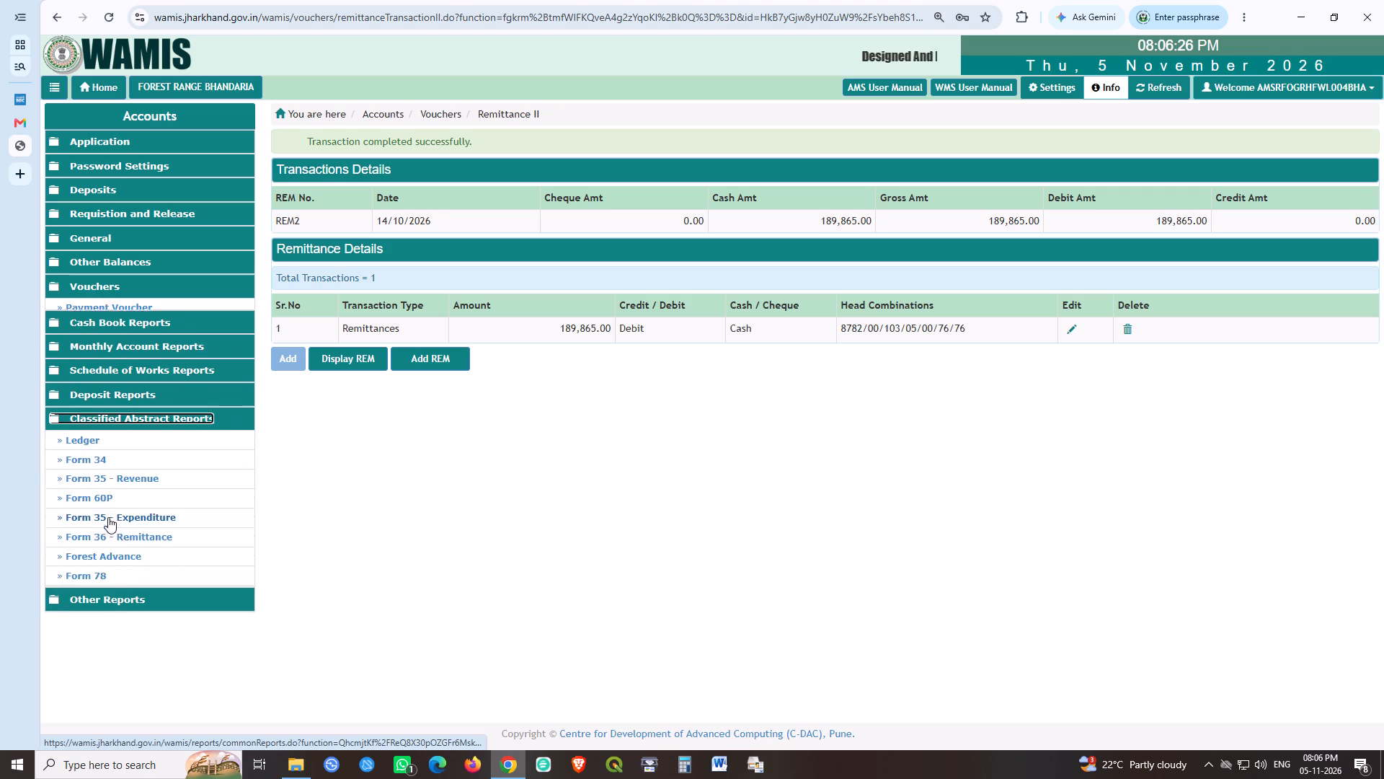
click(135, 528)
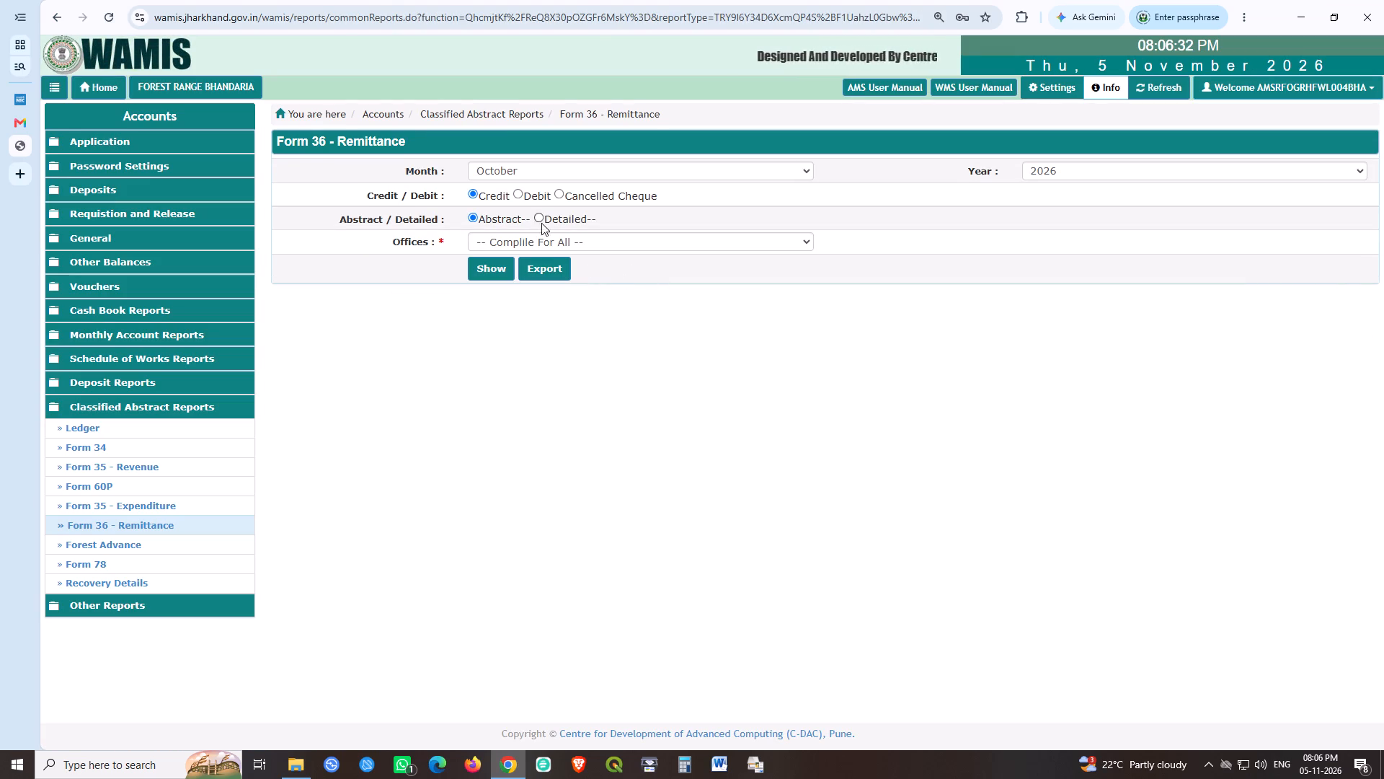
click(486, 263)
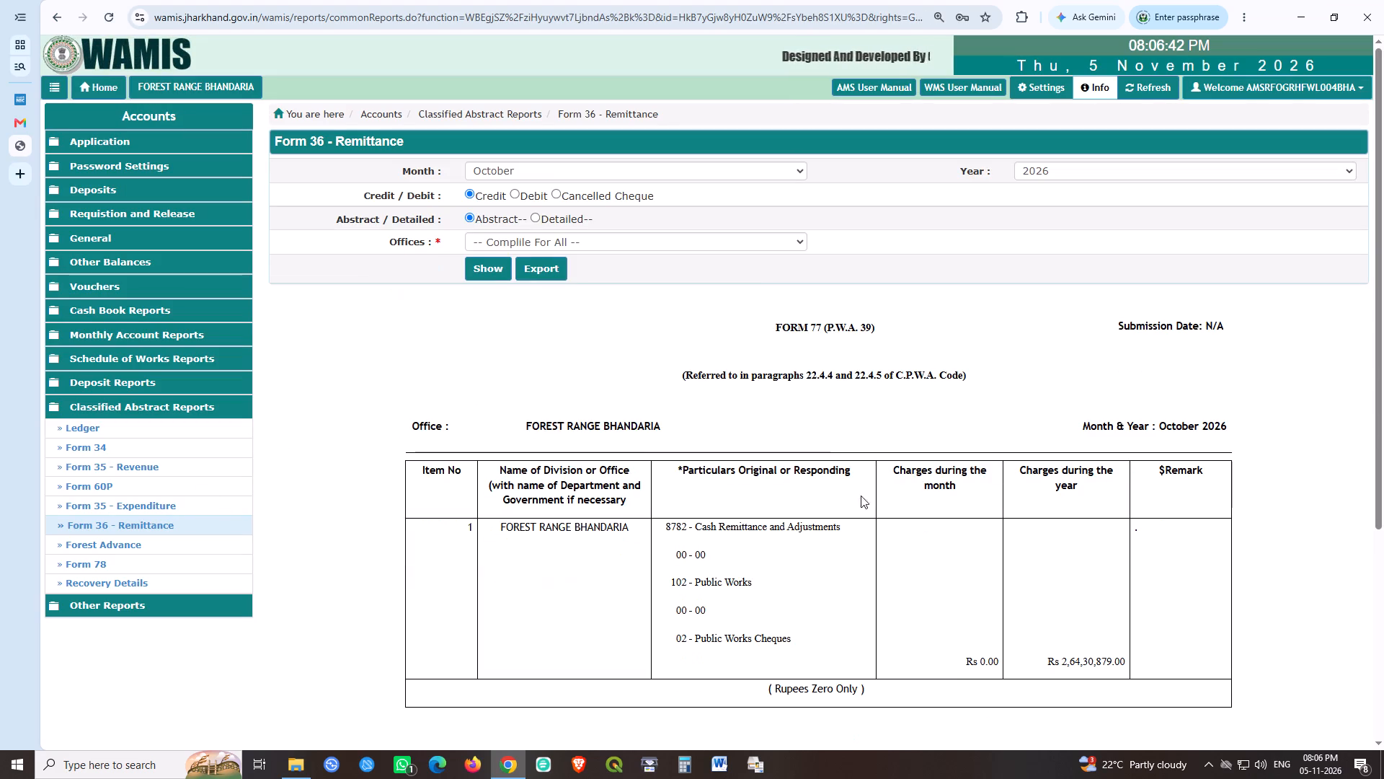
click(538, 216)
click(474, 294)
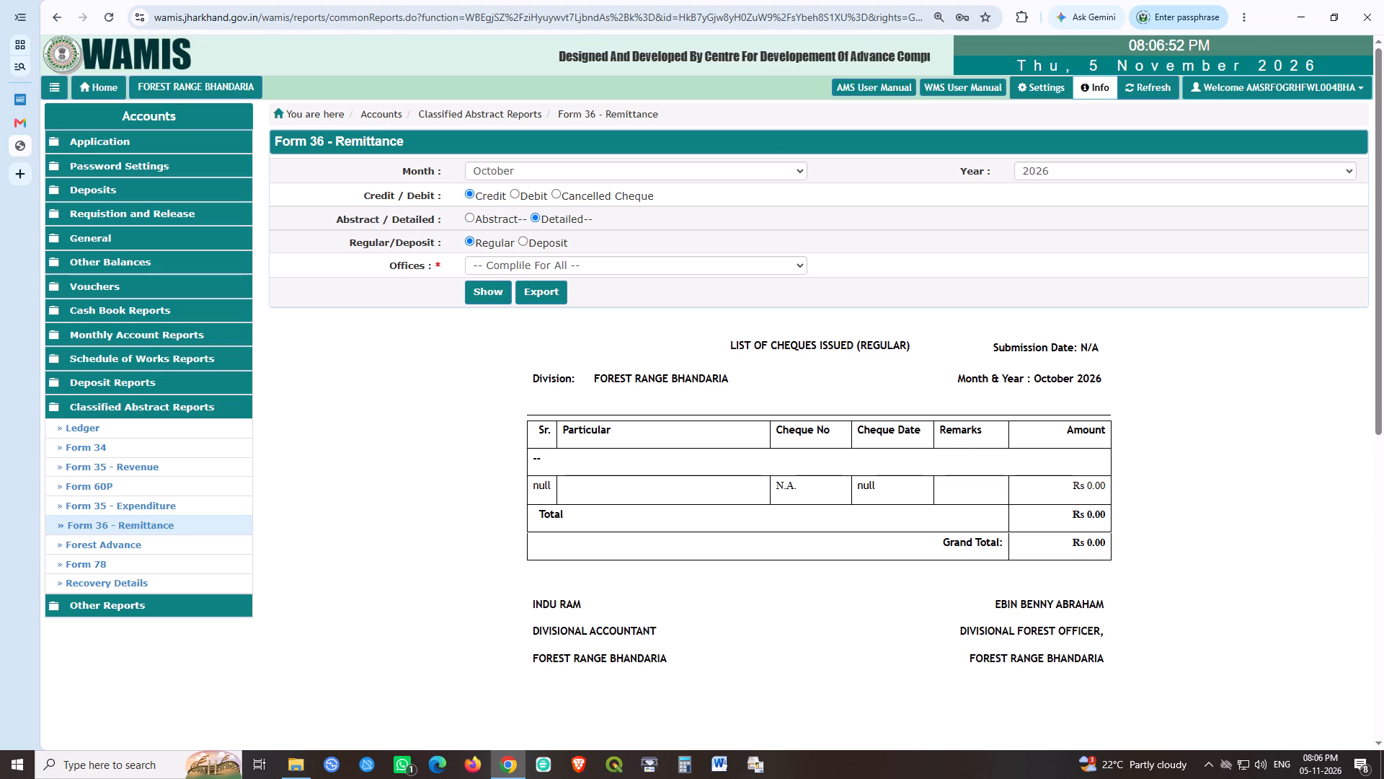
click(514, 195)
click(497, 291)
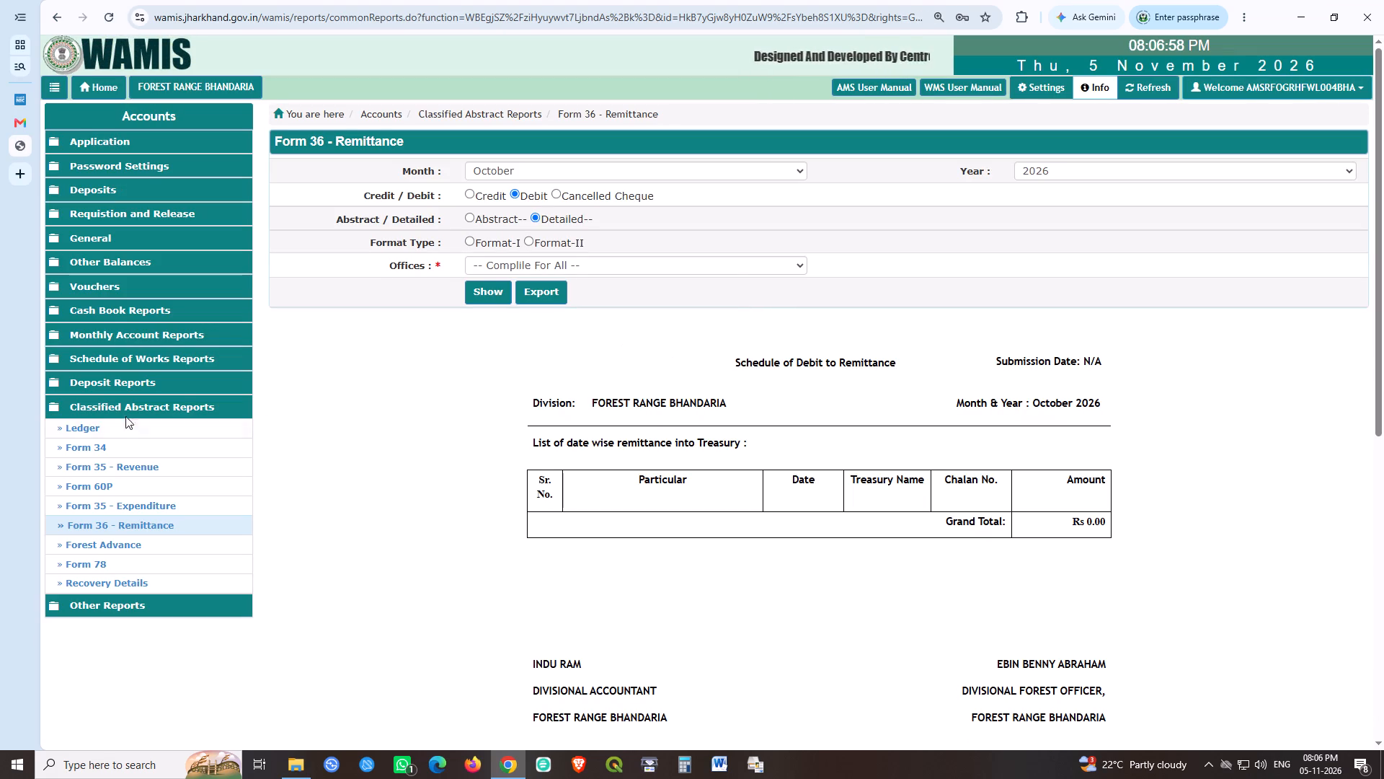
Open a new Payment Voucher record form and refresh the WAMIS account data.
click(102, 283)
click(94, 304)
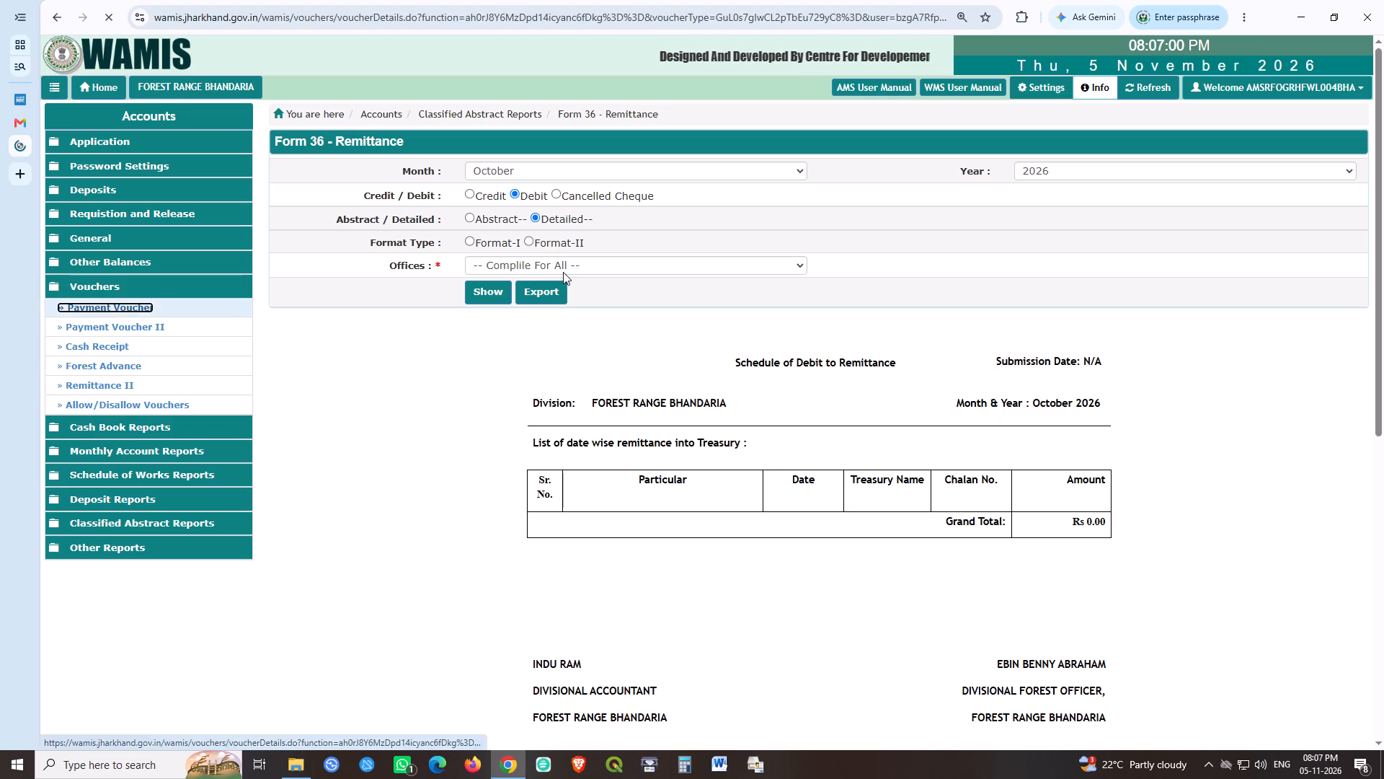
click(1158, 86)
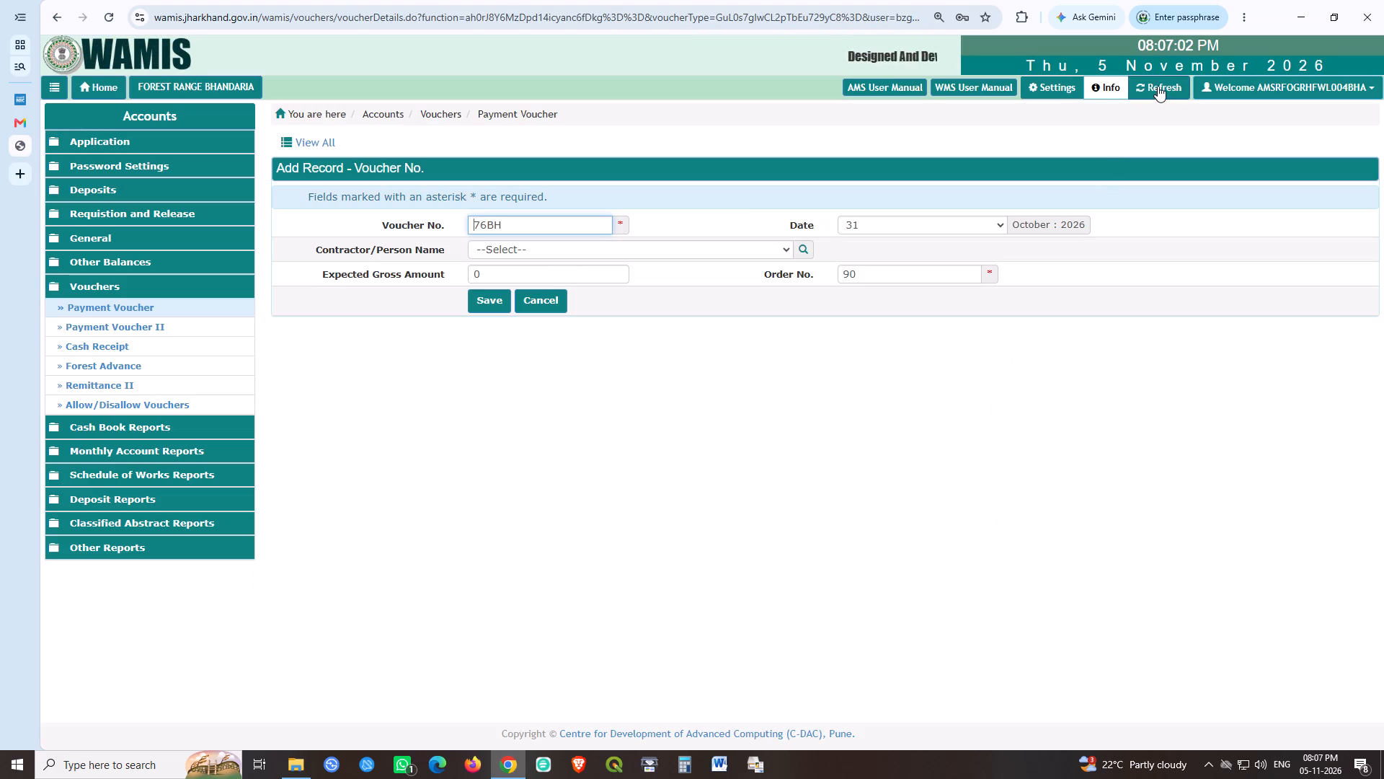
click(791, 153)
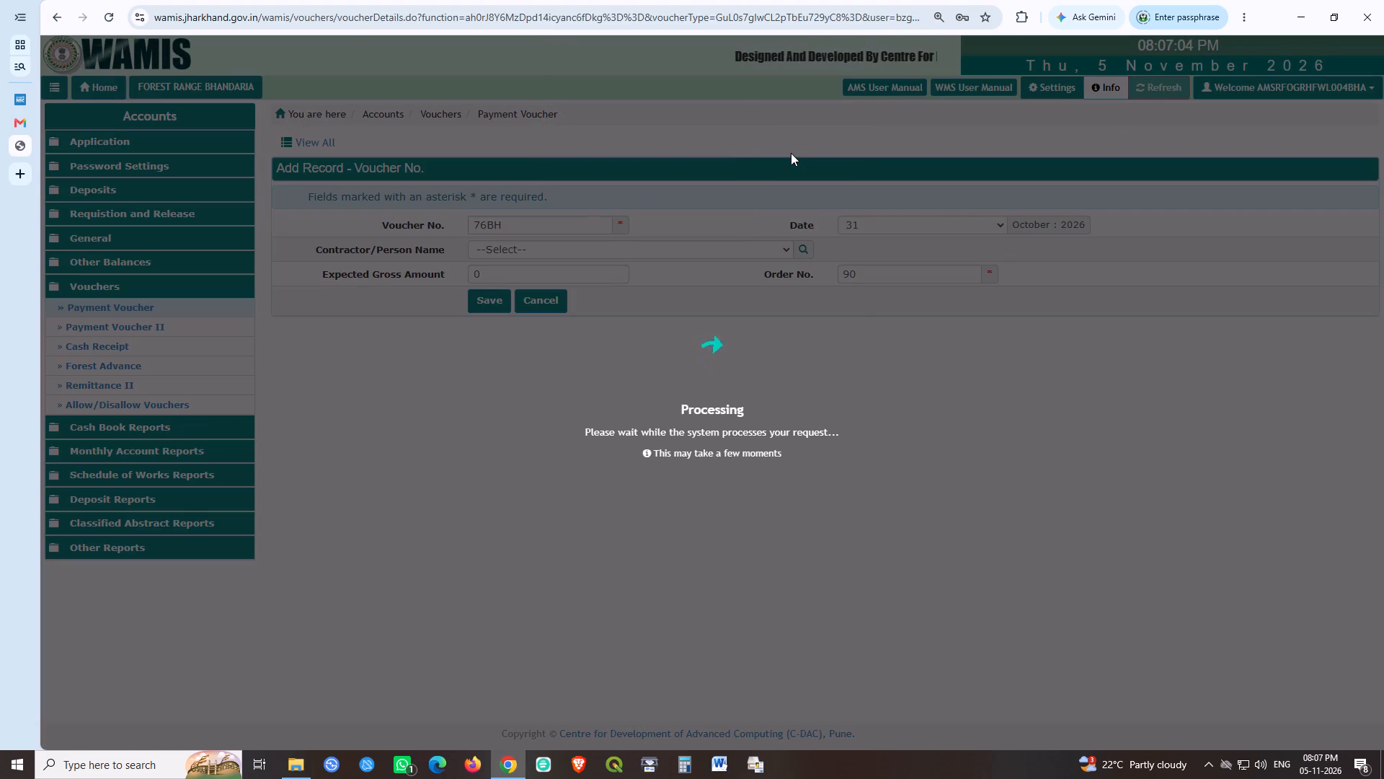
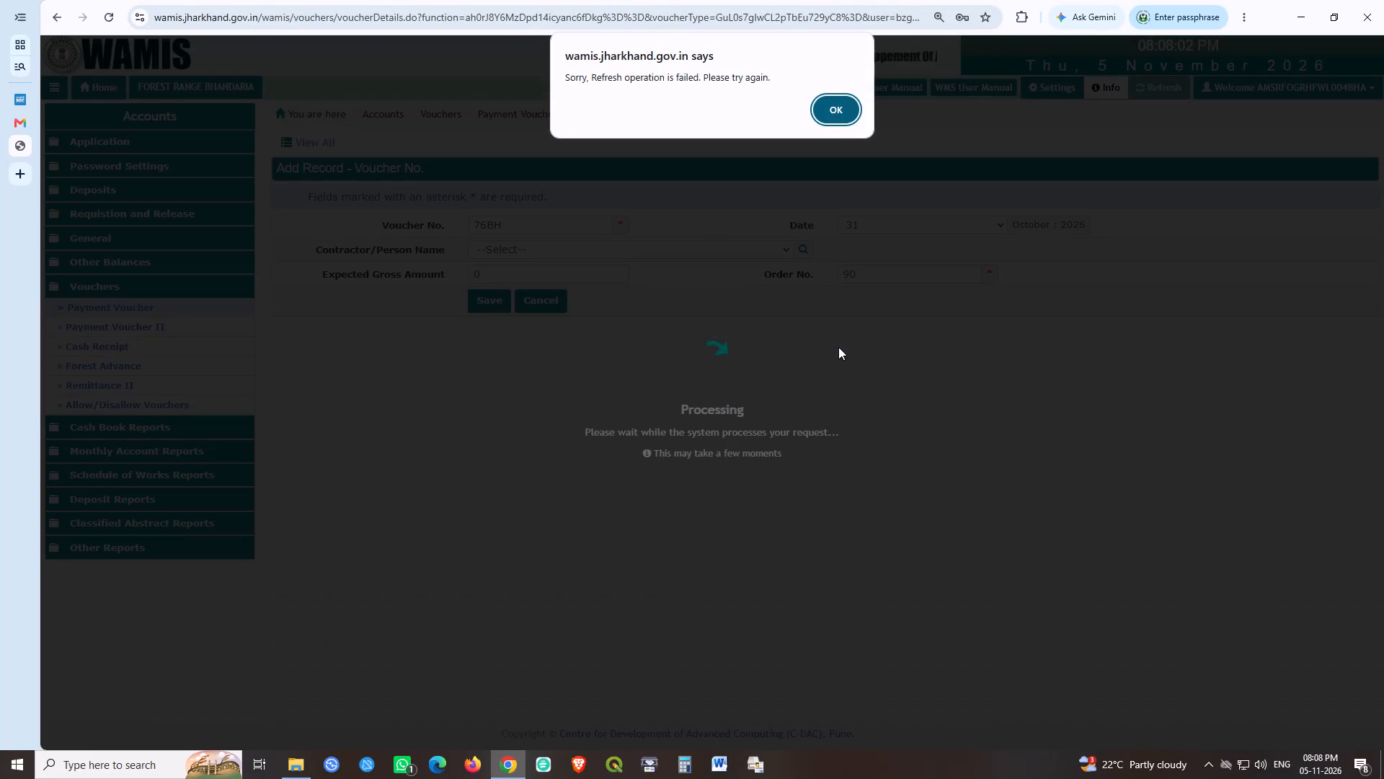
View the October 2026 Form 36 - Remittance report for all offices as Credit Detailed (Regular) and Debit Detailed, and reopen the report form.
click(815, 105)
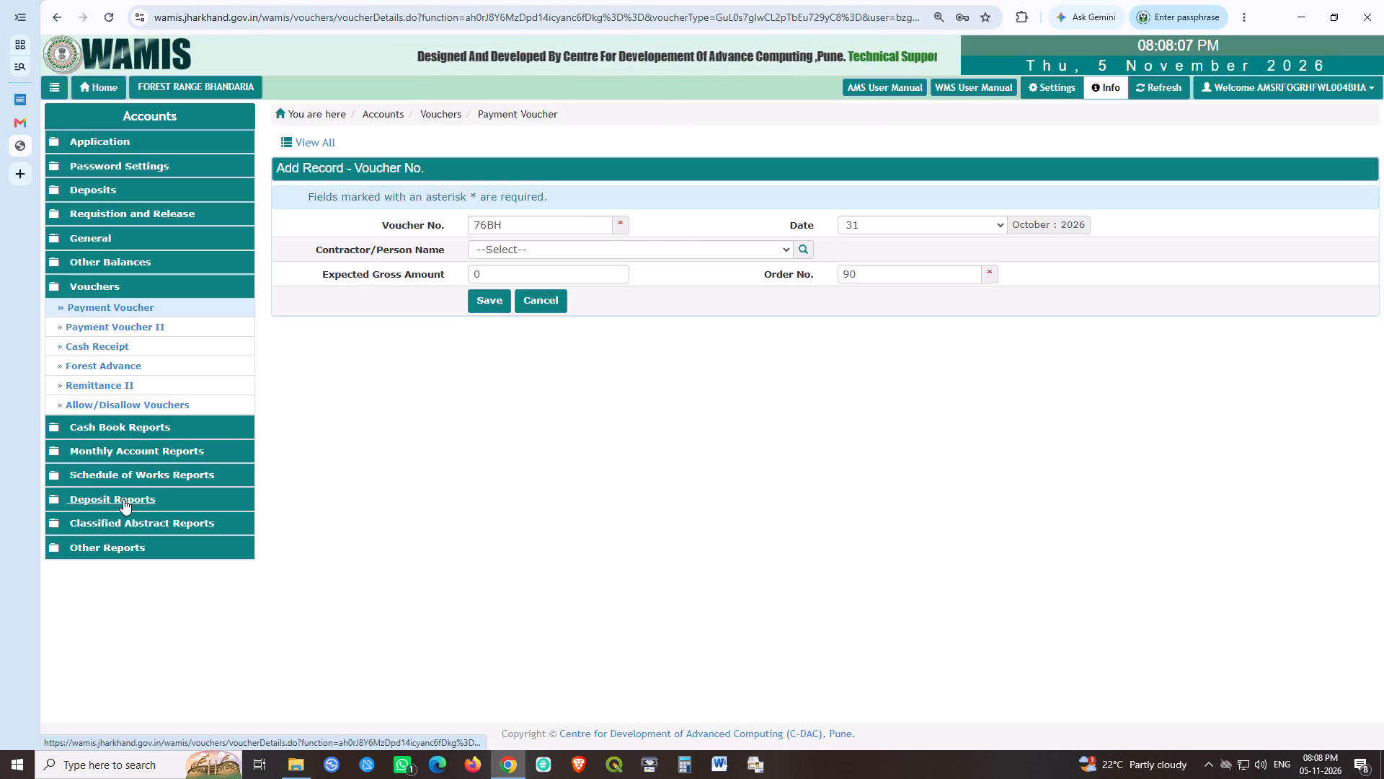
click(138, 518)
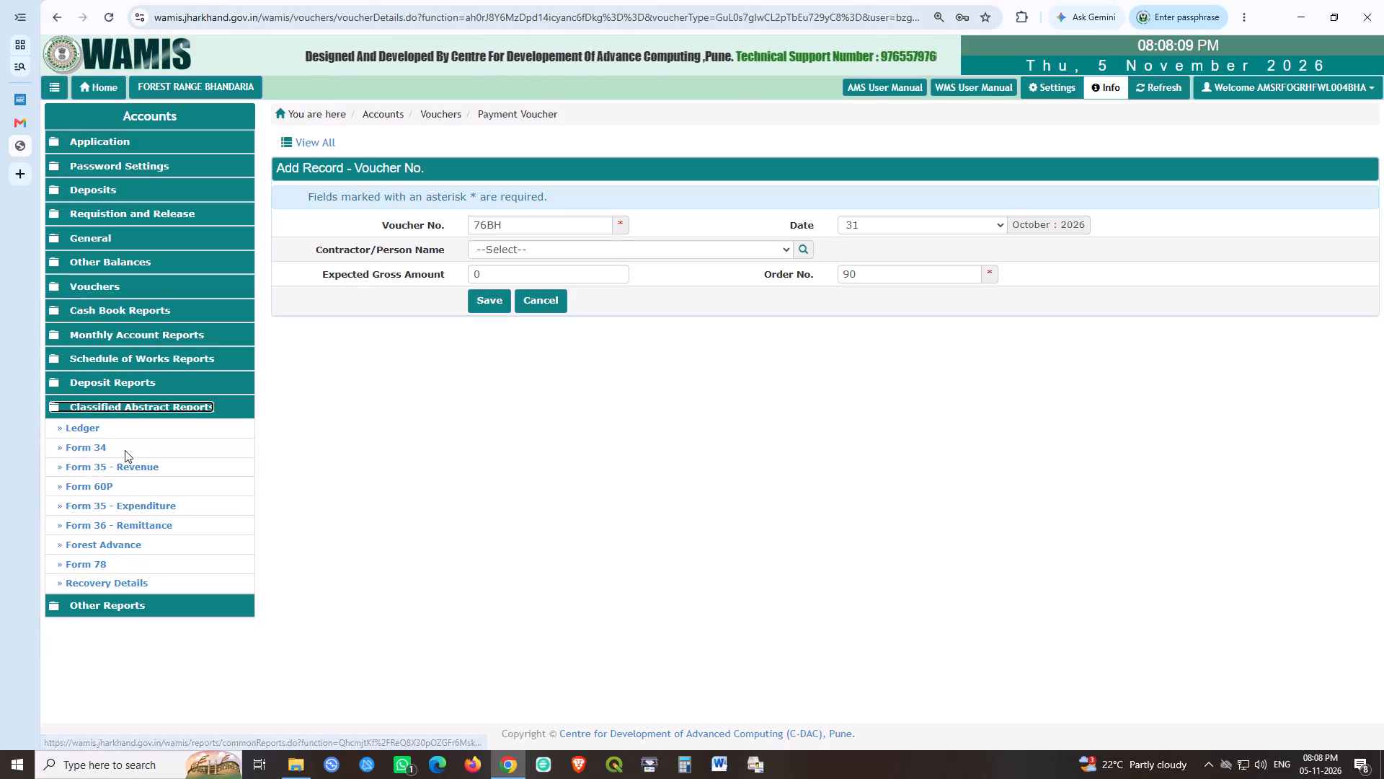
click(112, 518)
click(118, 521)
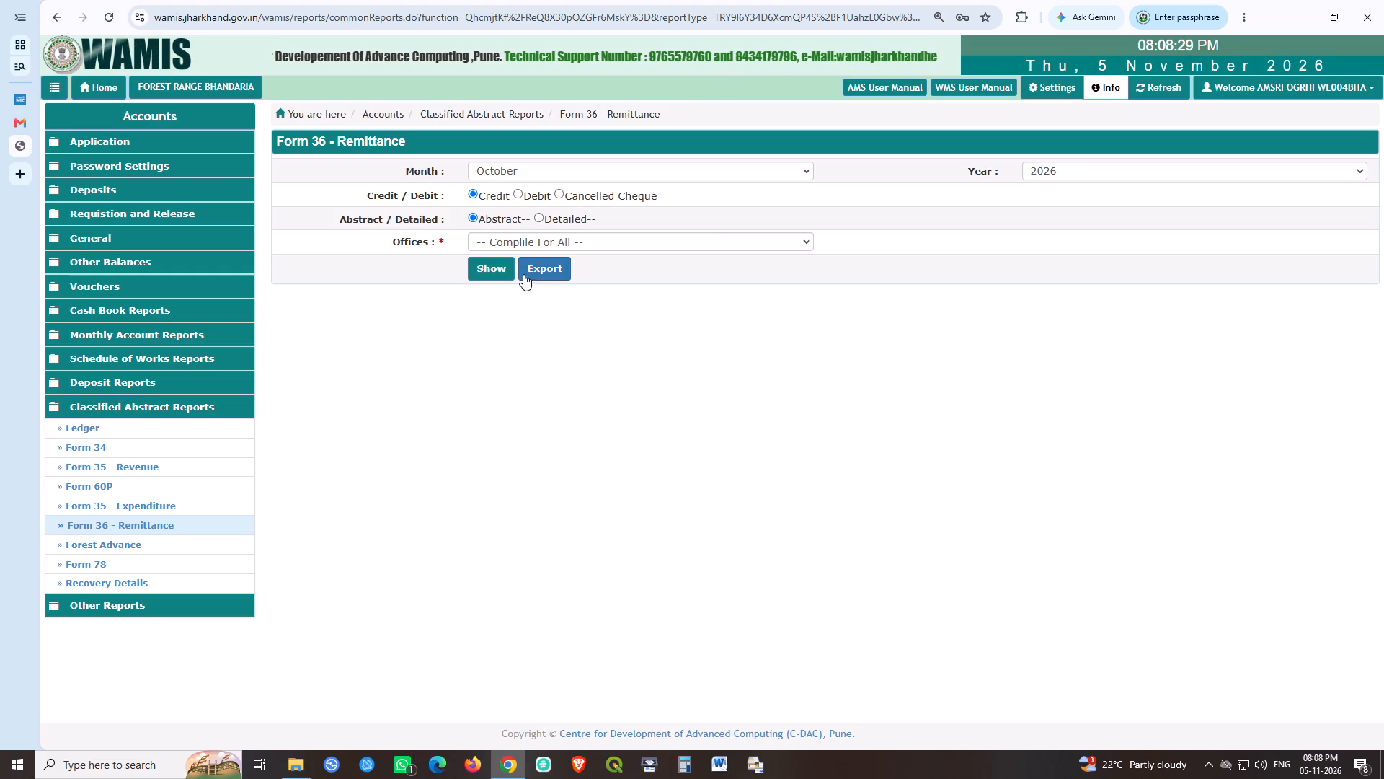
click(539, 213)
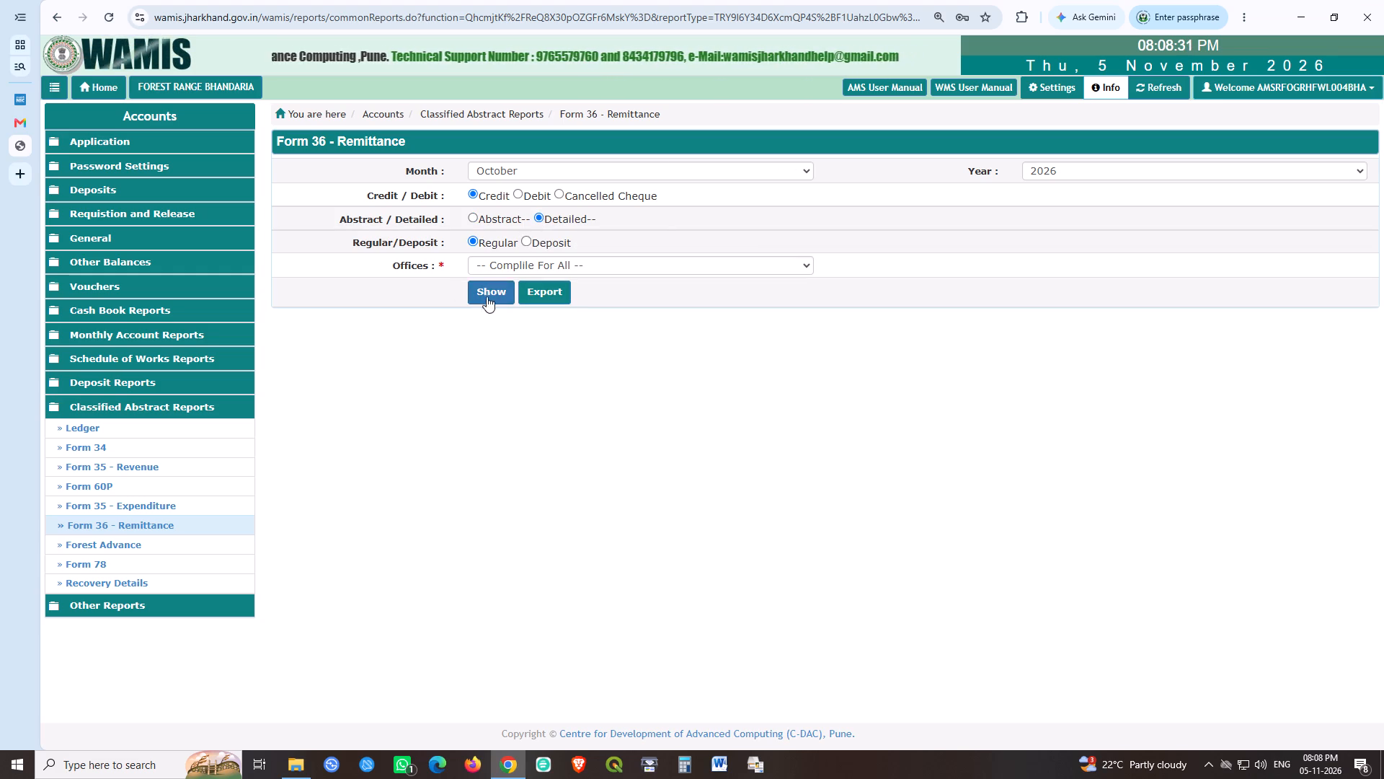
click(488, 296)
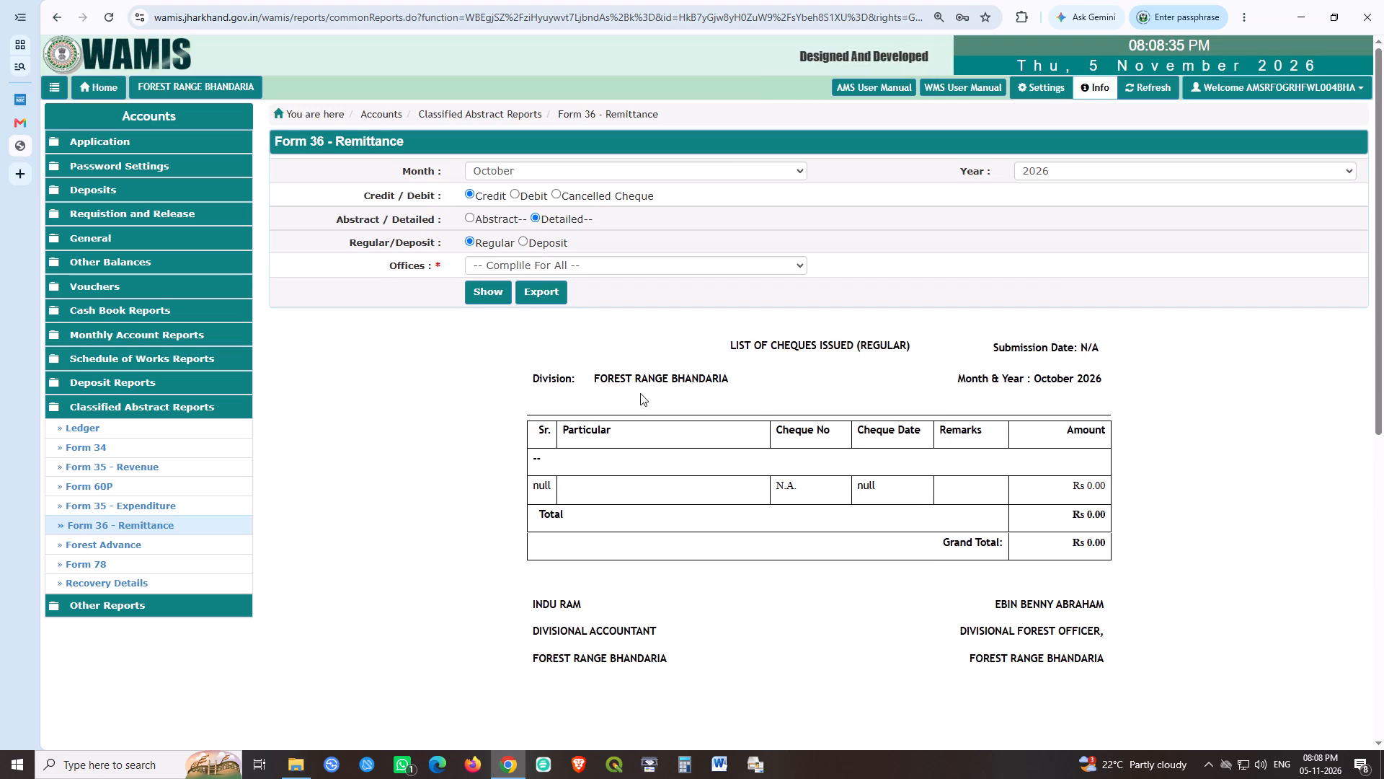
click(514, 191)
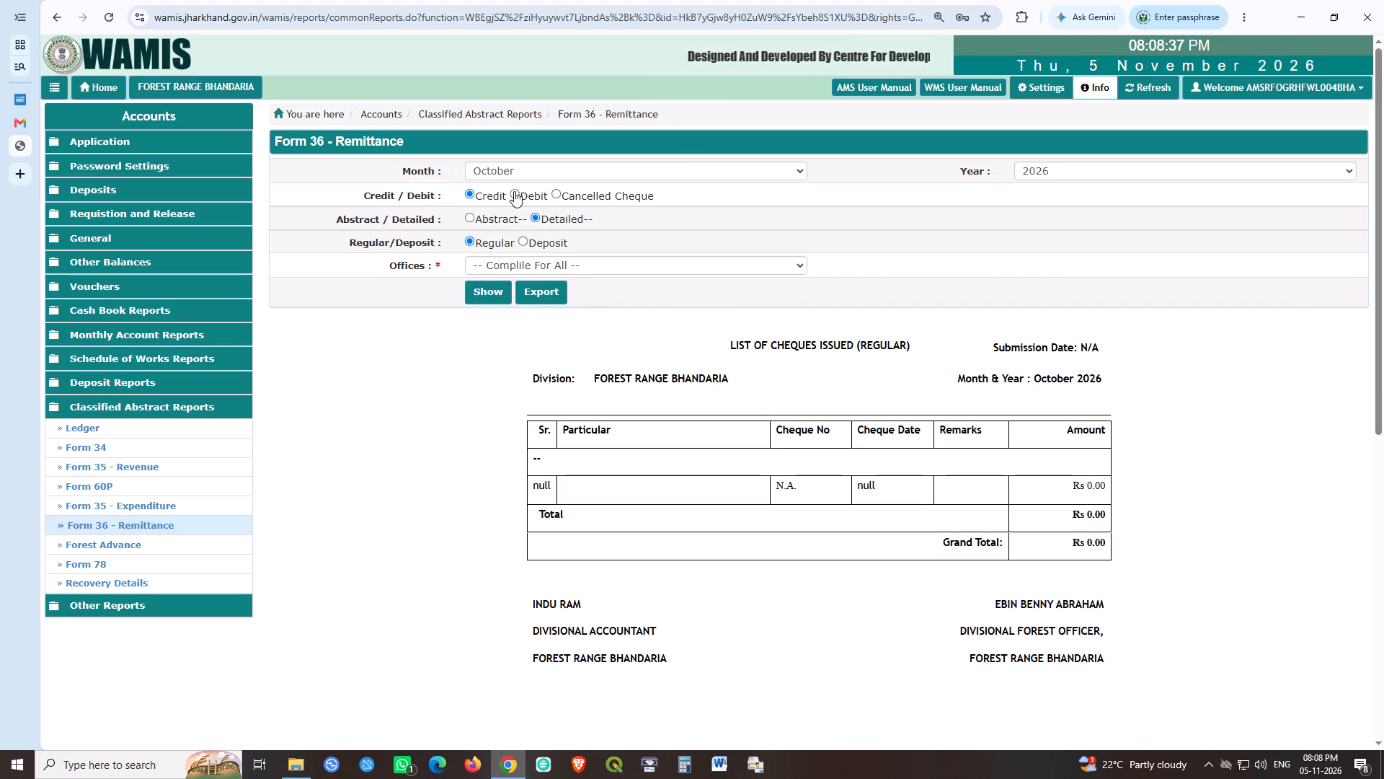
click(482, 286)
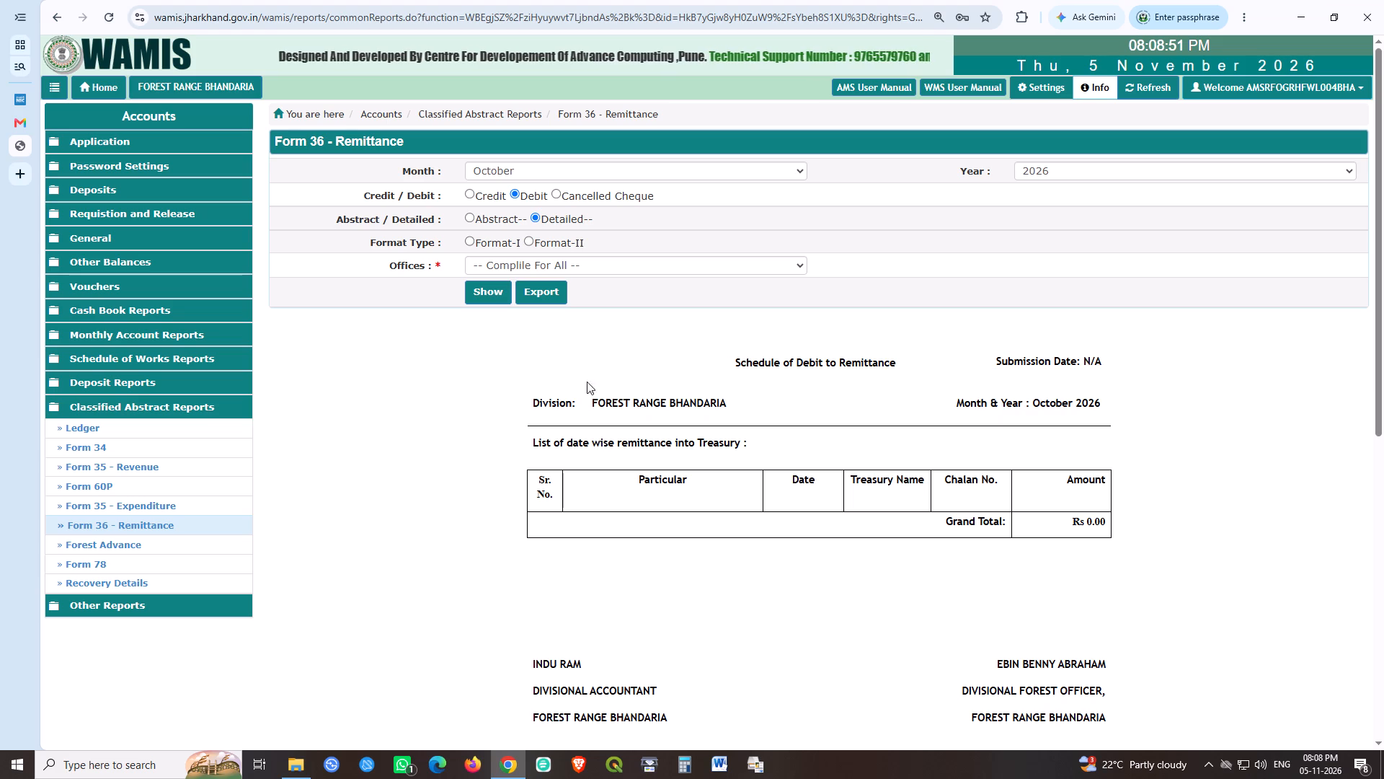
click(89, 523)
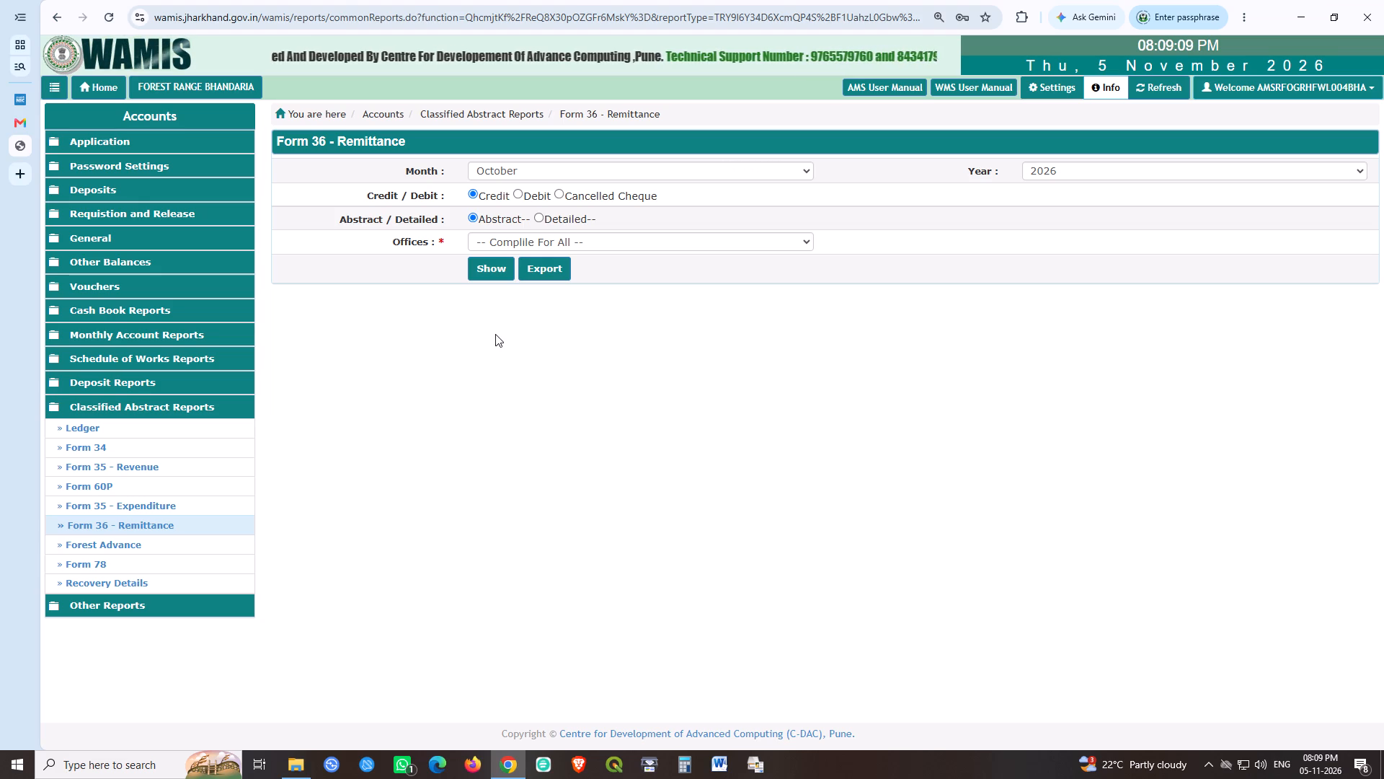
click(565, 385)
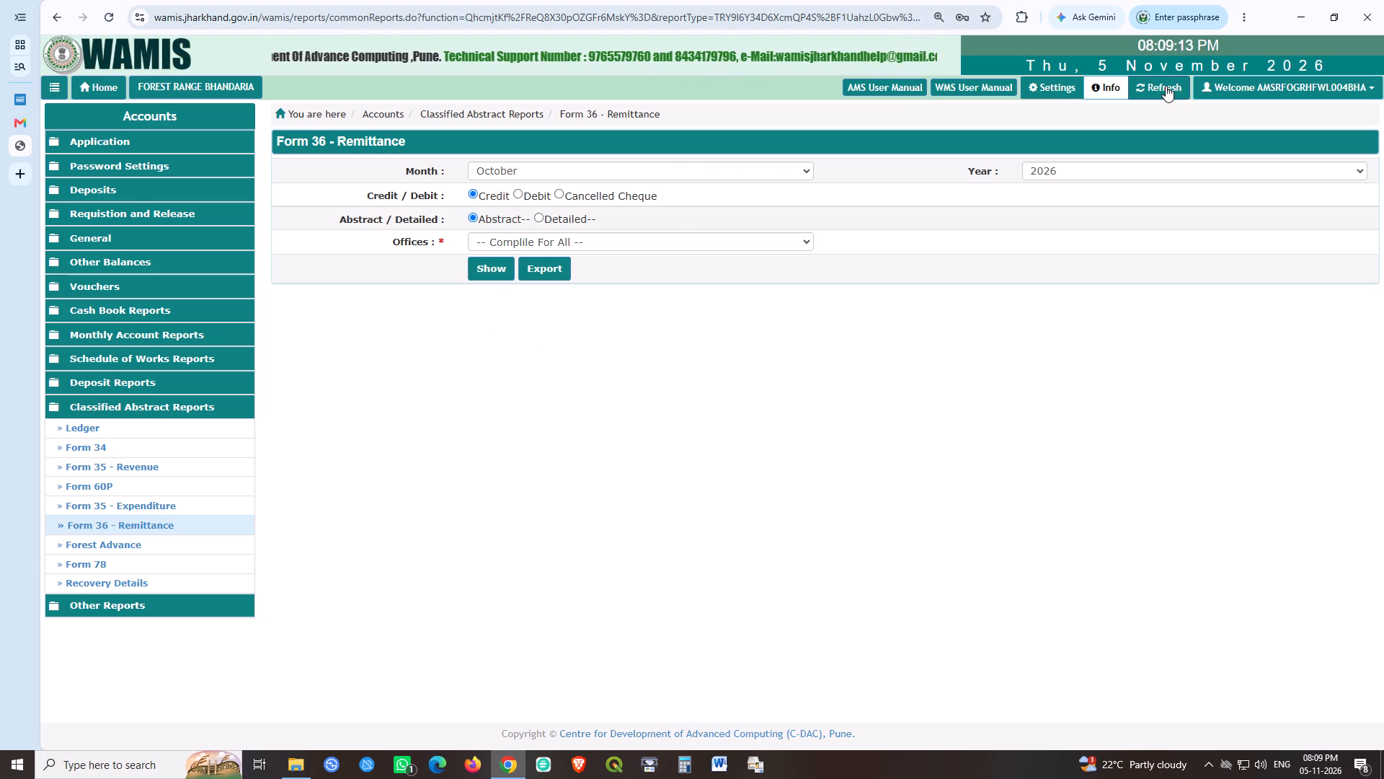
Open a new Payment Voucher record form and try again to refresh the WAMIS account data.
click(94, 288)
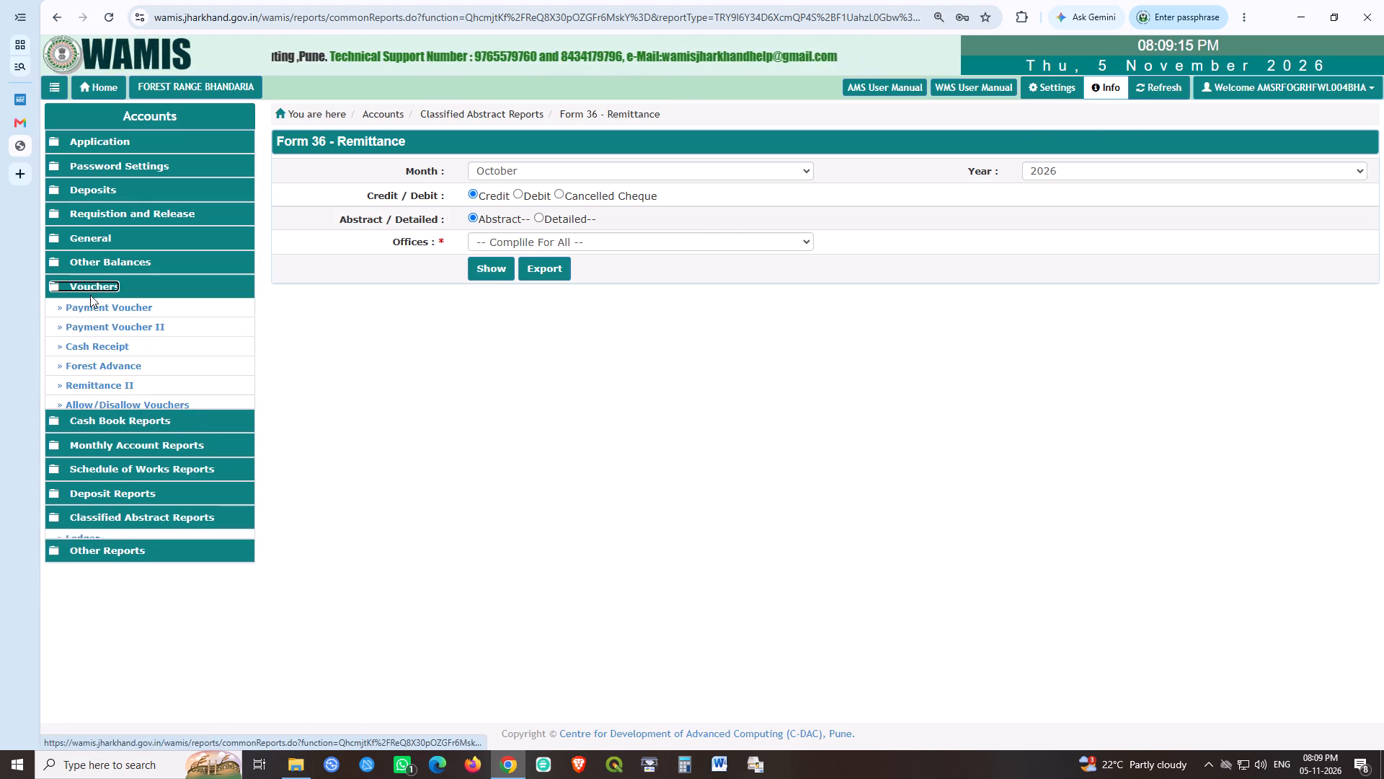
click(91, 304)
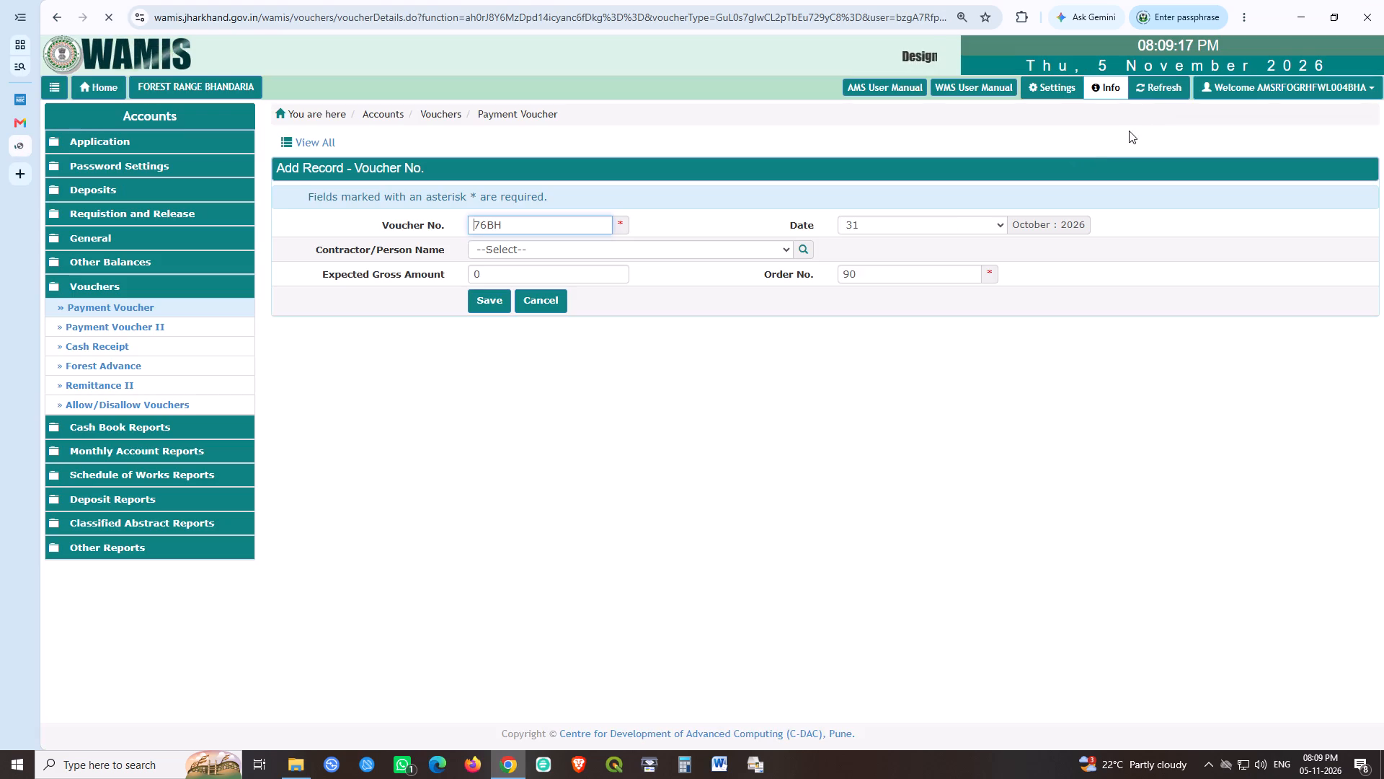
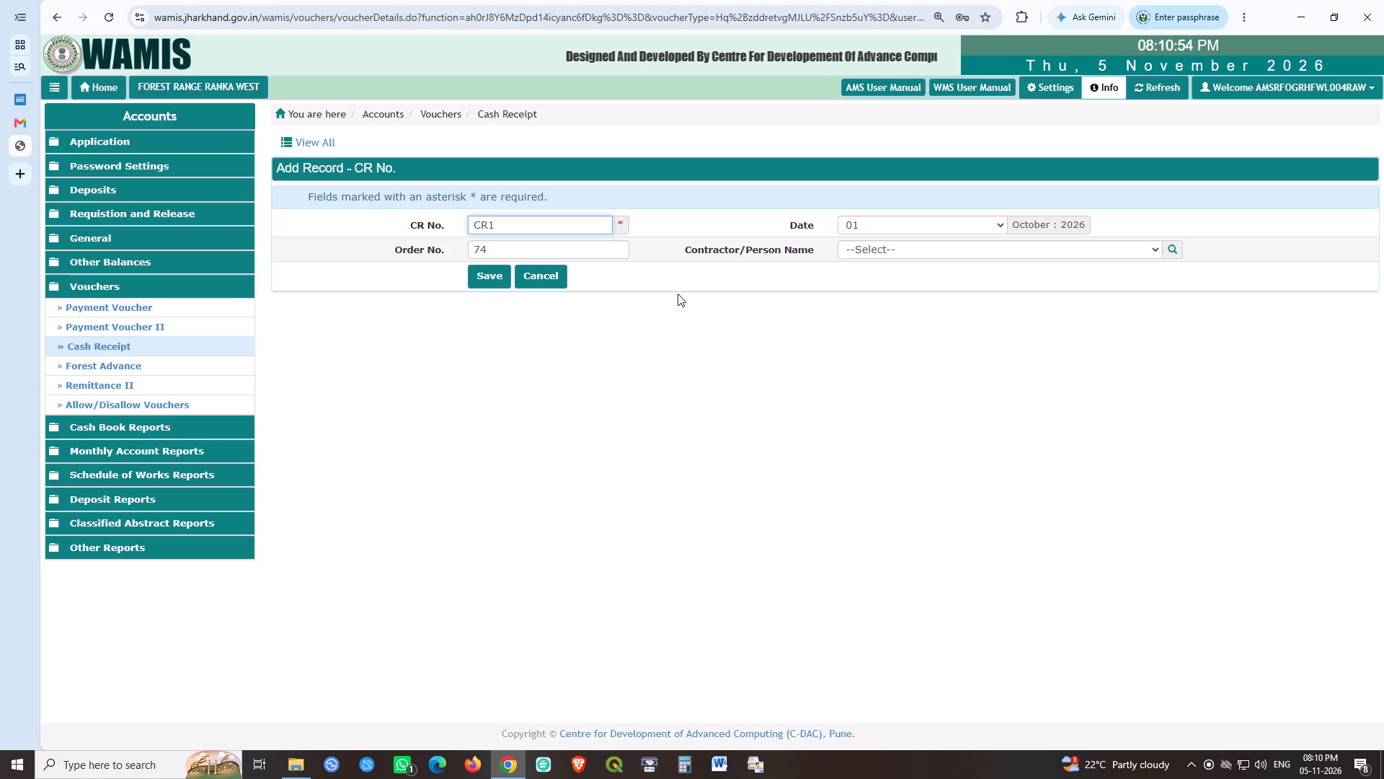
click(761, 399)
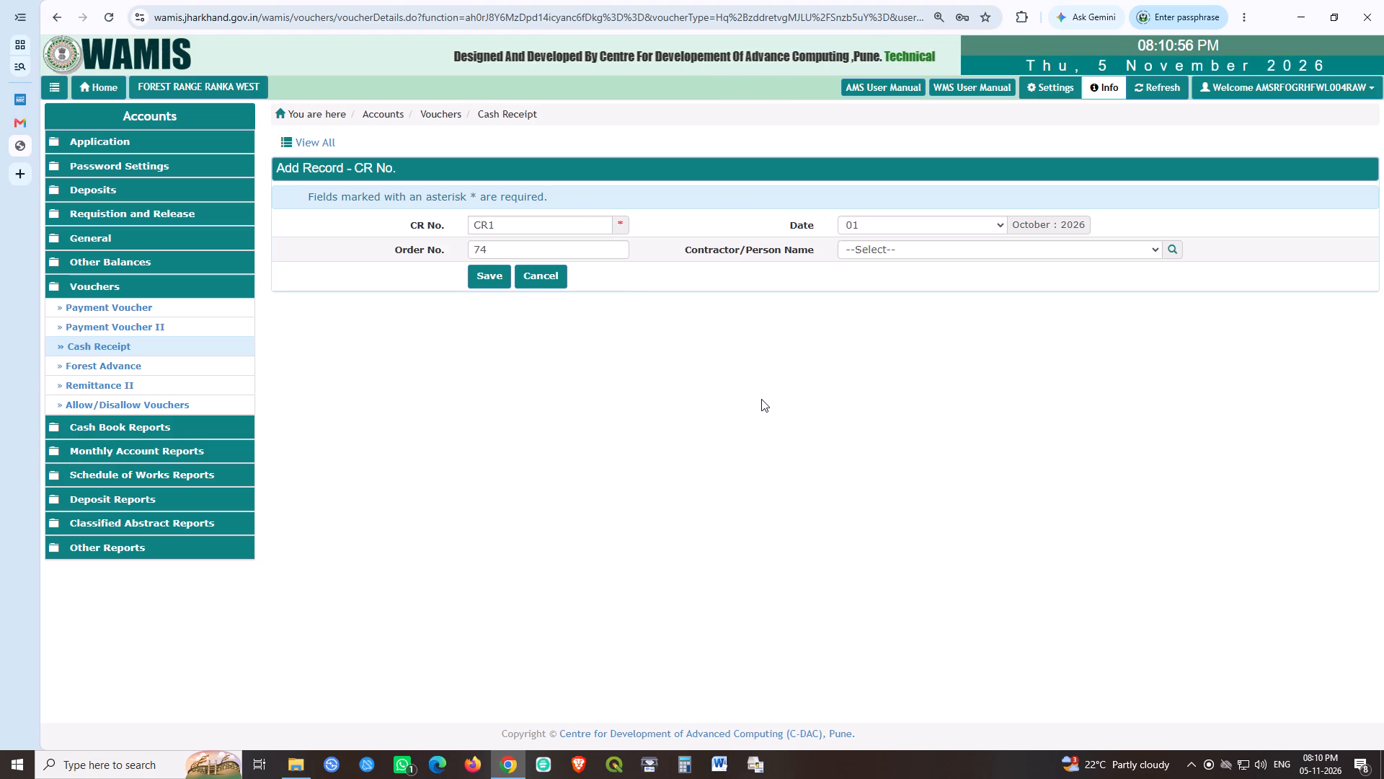
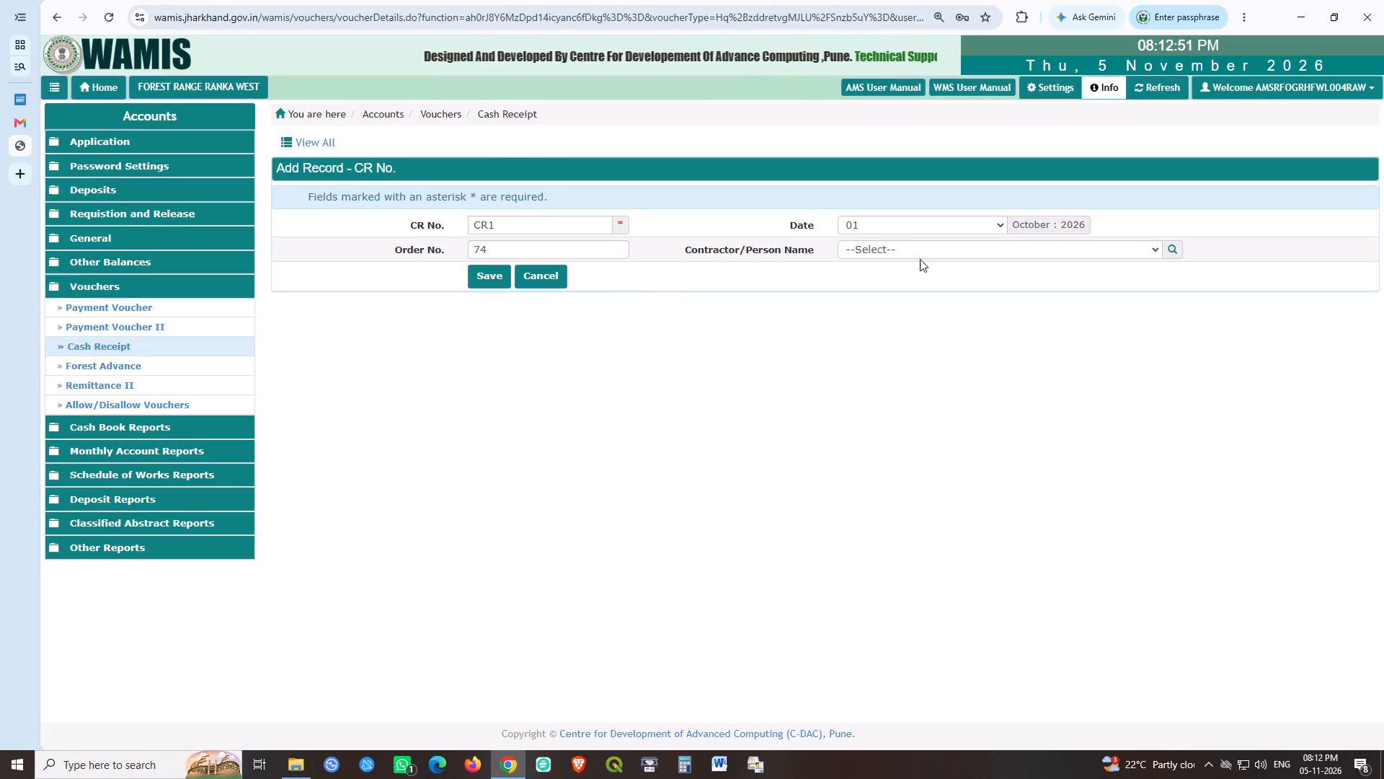
Date the new cash receipt voucher 23 October 2026 and save it.
click(894, 225)
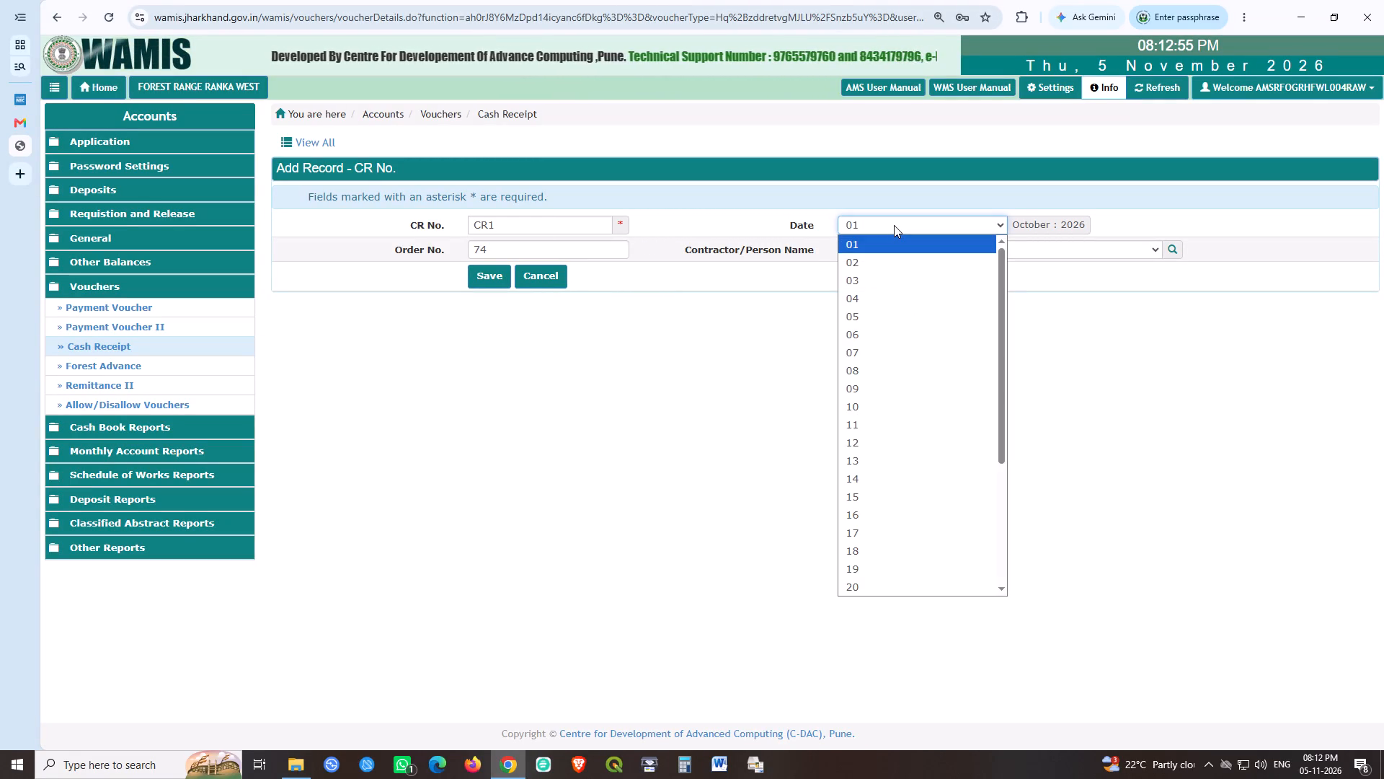
scroll(861, 516, down, 1)
click(861, 502)
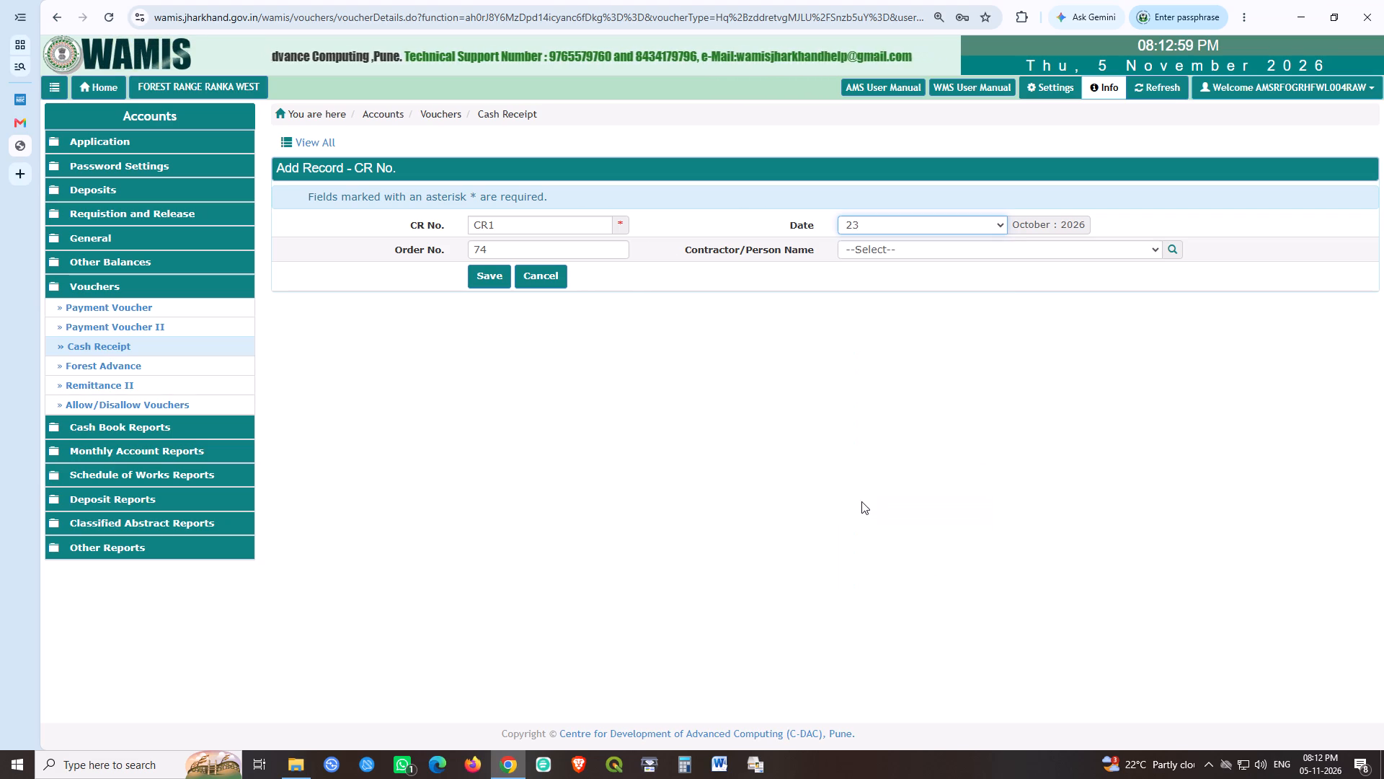
click(502, 288)
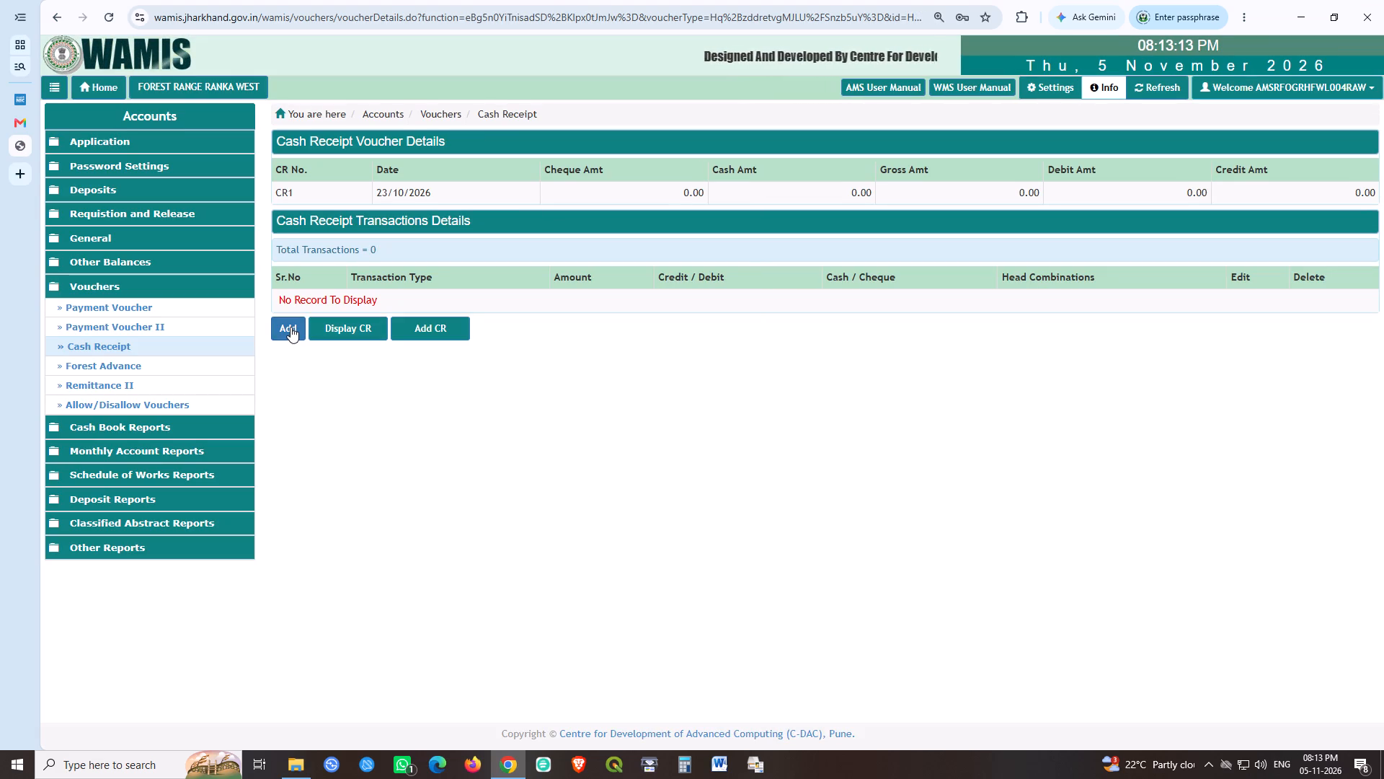
Add a Case Compounding transaction of 2000, received from "RANGE FOREST OFFICER, RANKA WEST RANGE." with narration "CASE COMPOUNDING.", and save it.
click(290, 326)
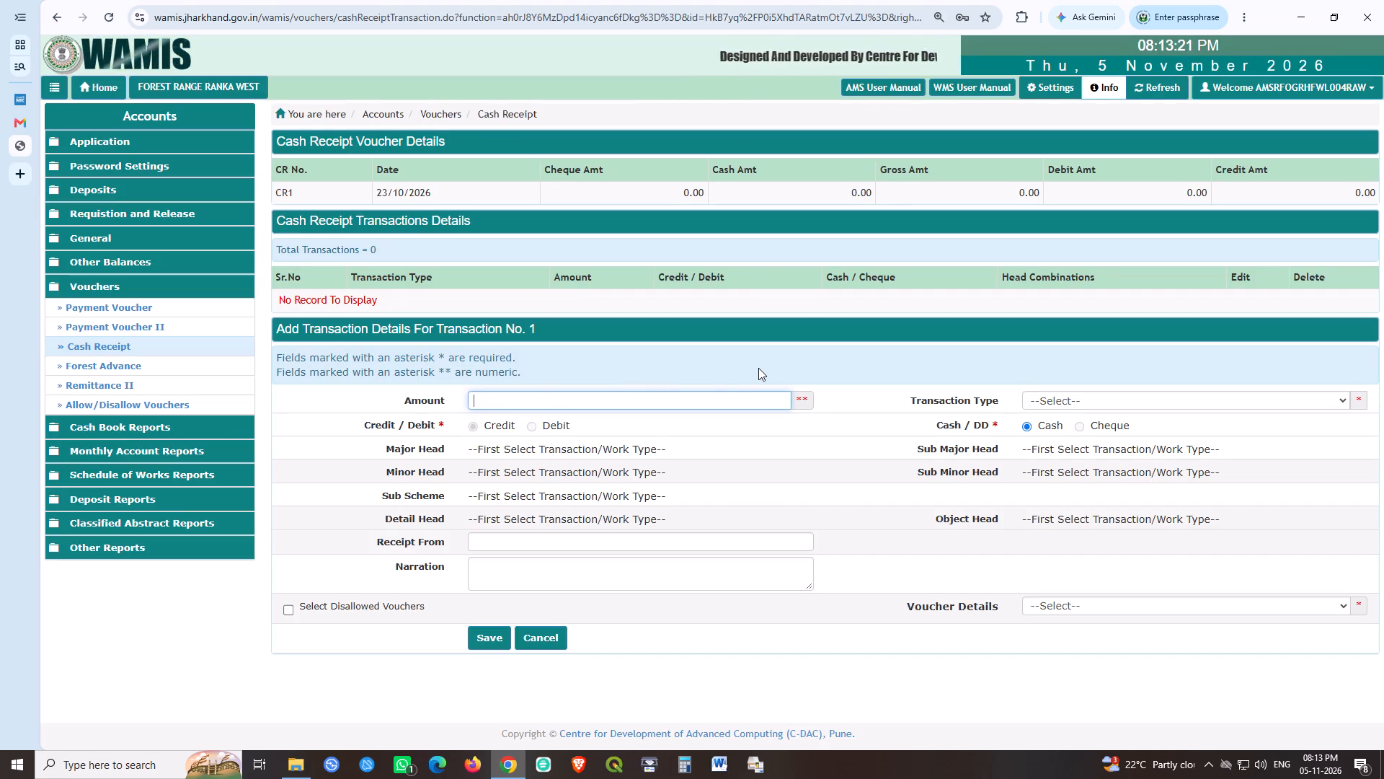
text(2000)
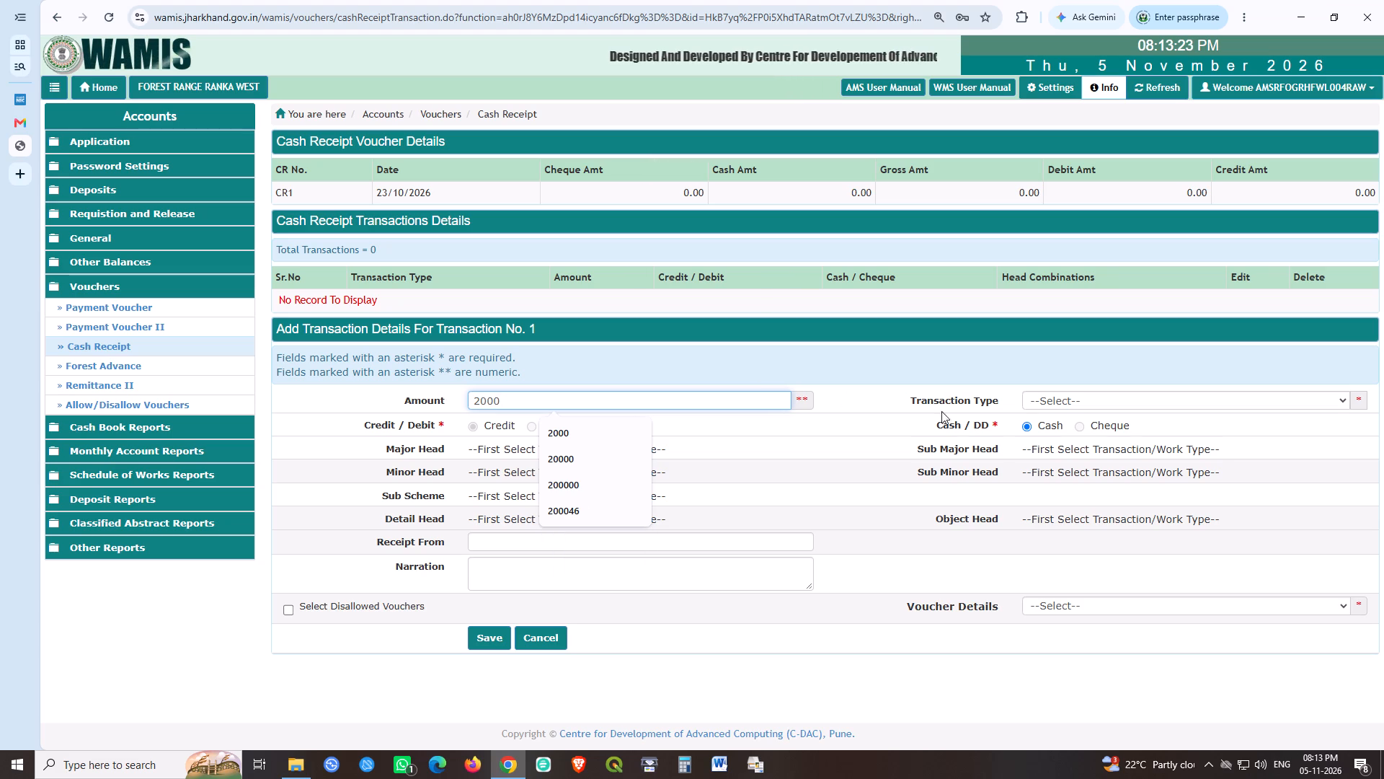
click(1045, 410)
click(1063, 399)
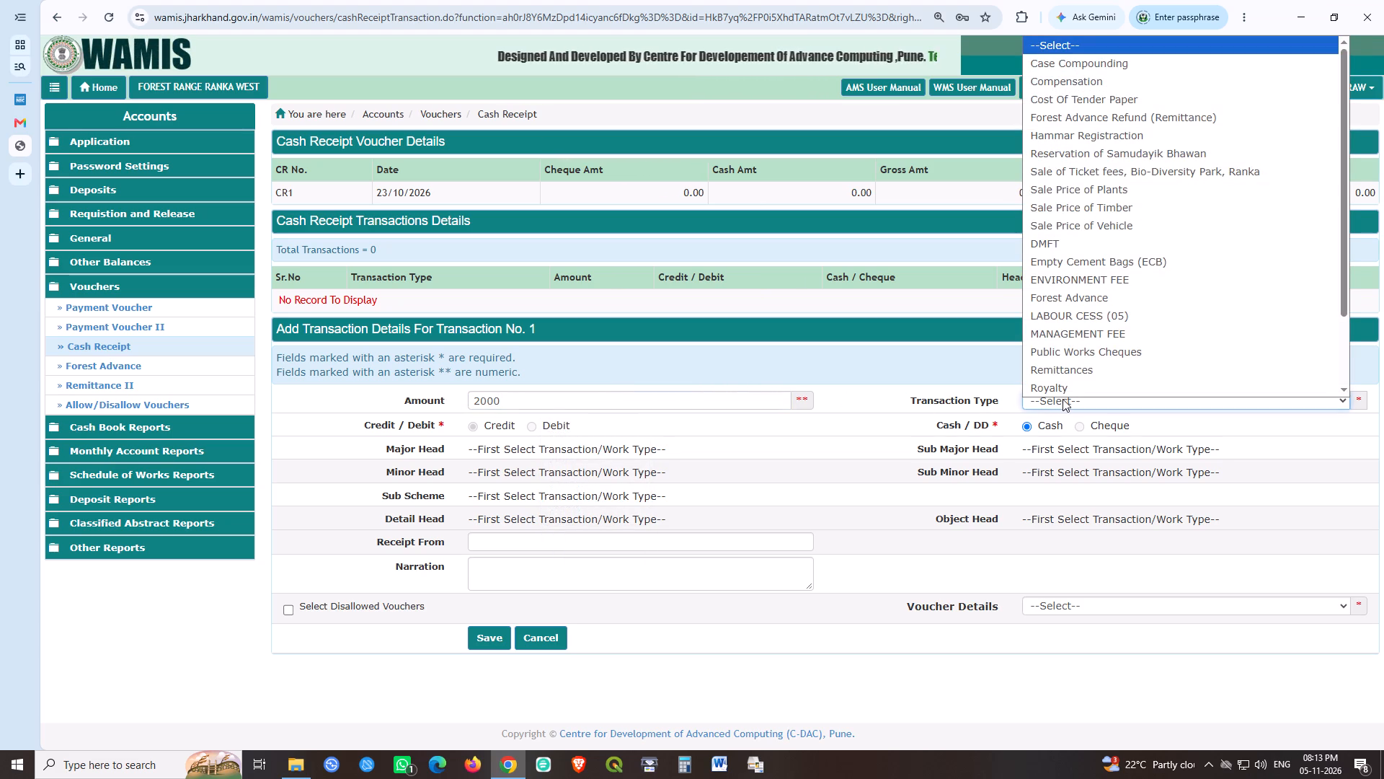
key(c)
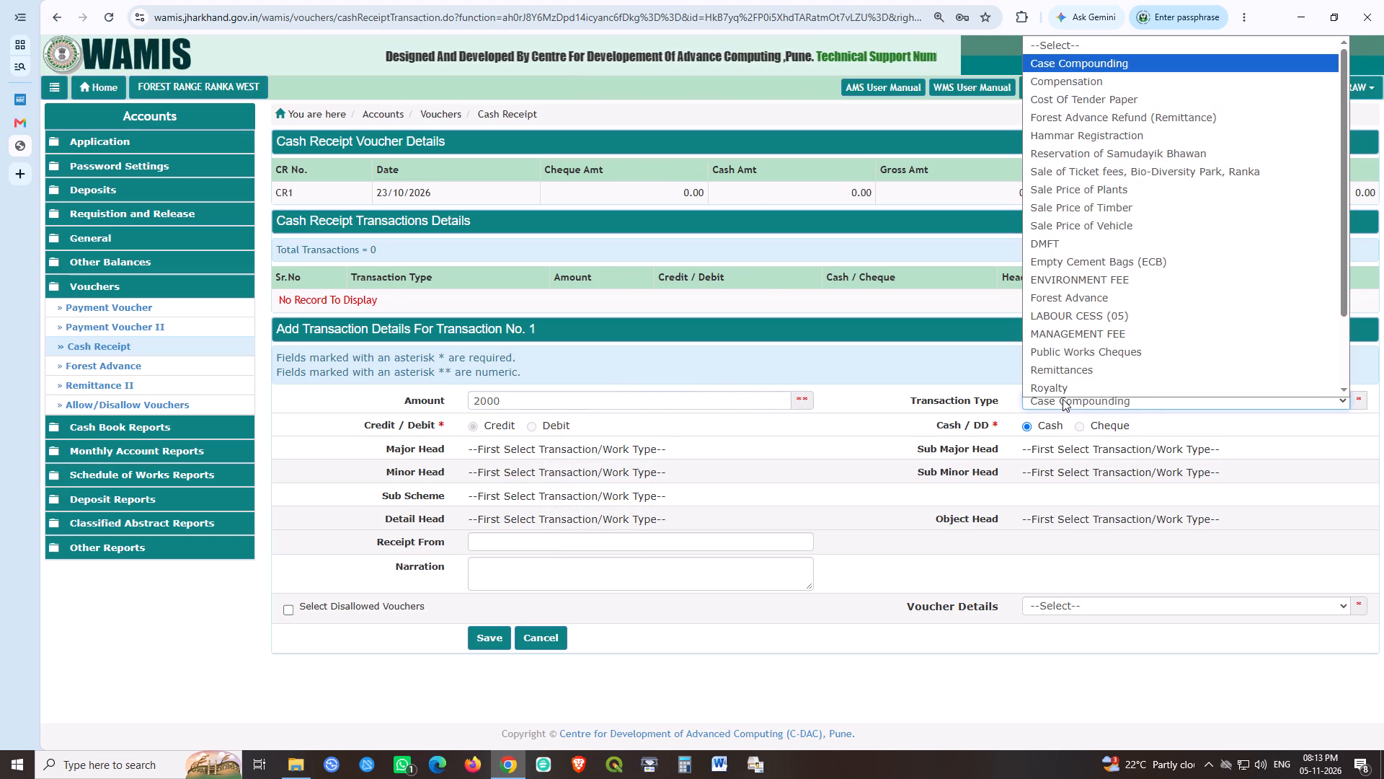
key(Tab)
click(523, 522)
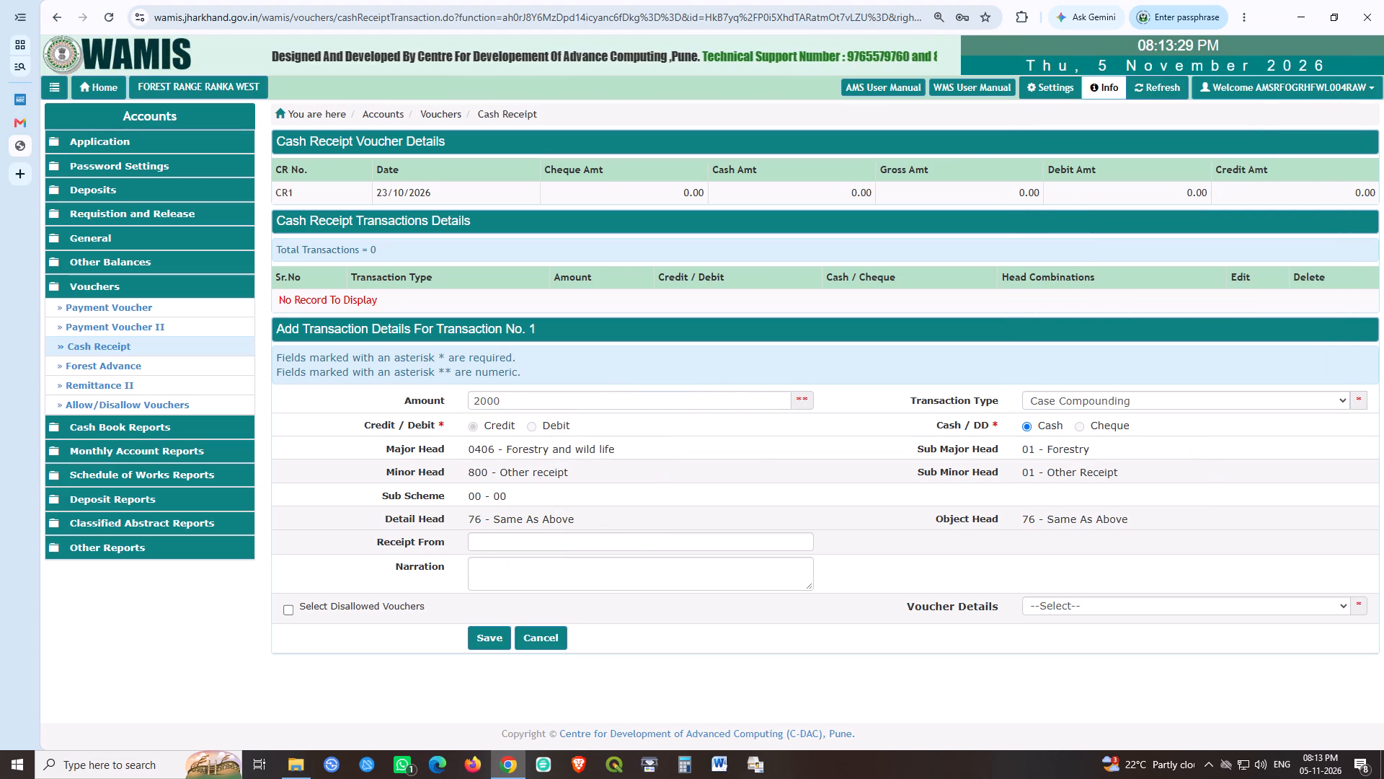
click(511, 542)
text(RANGE FOREST OFFICER, RAN)
text(KA WEST RANGE.)
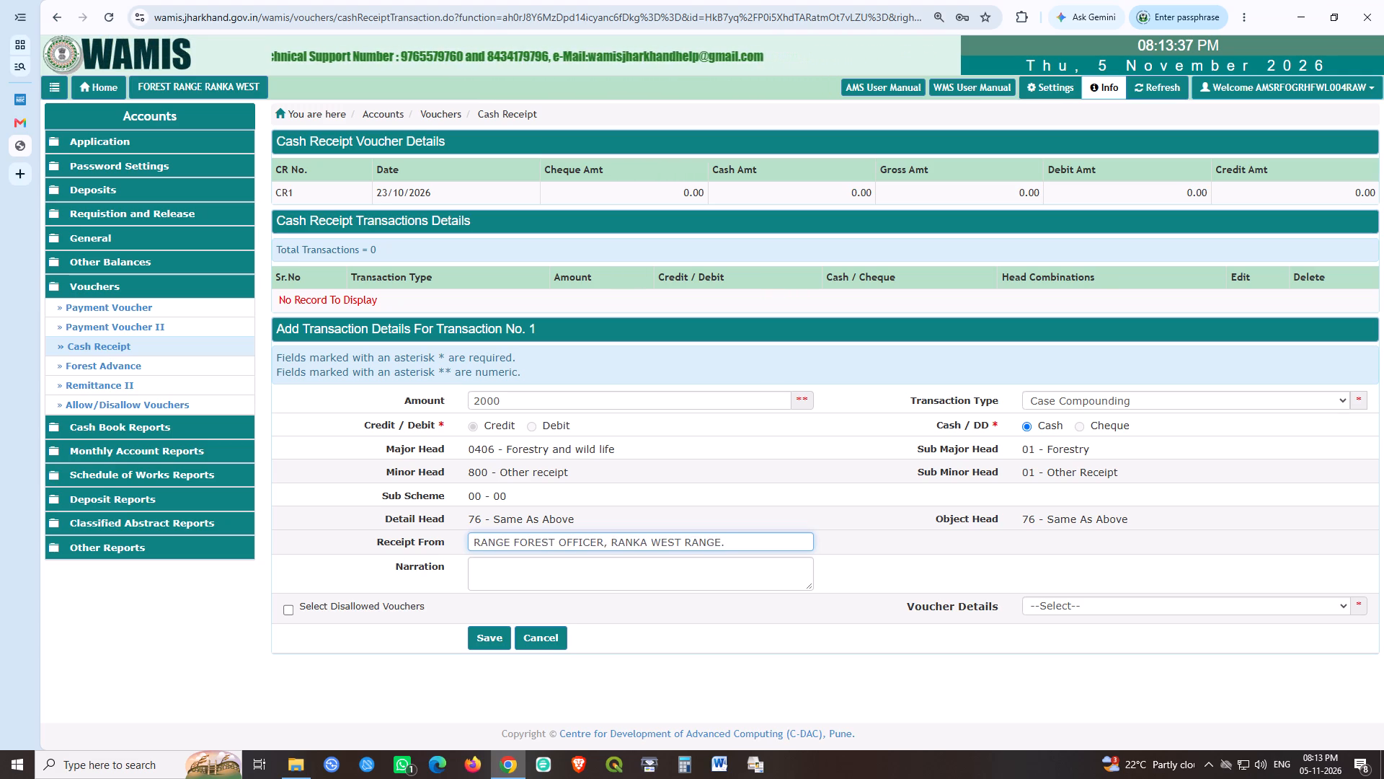
click(510, 574)
text(CASE COMPOUNDING.)
click(759, 621)
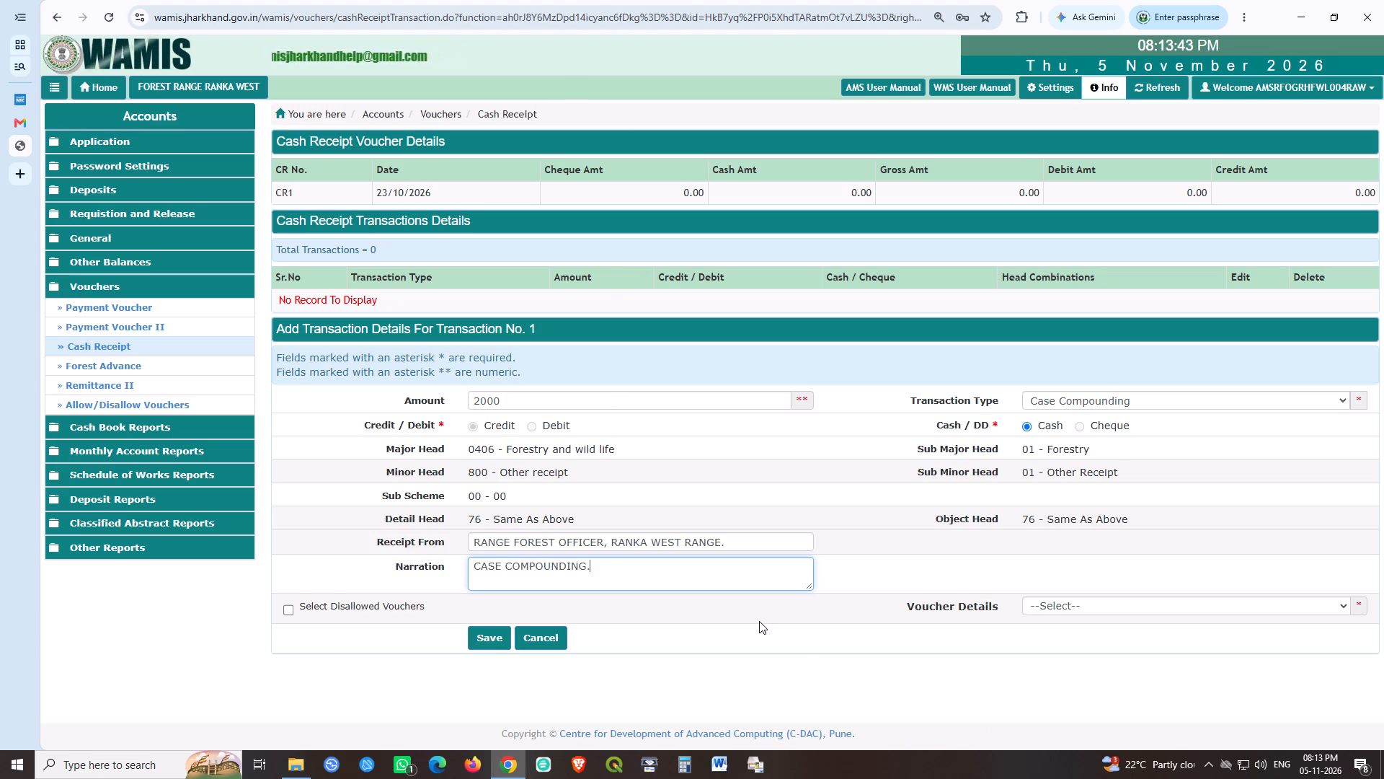
click(493, 644)
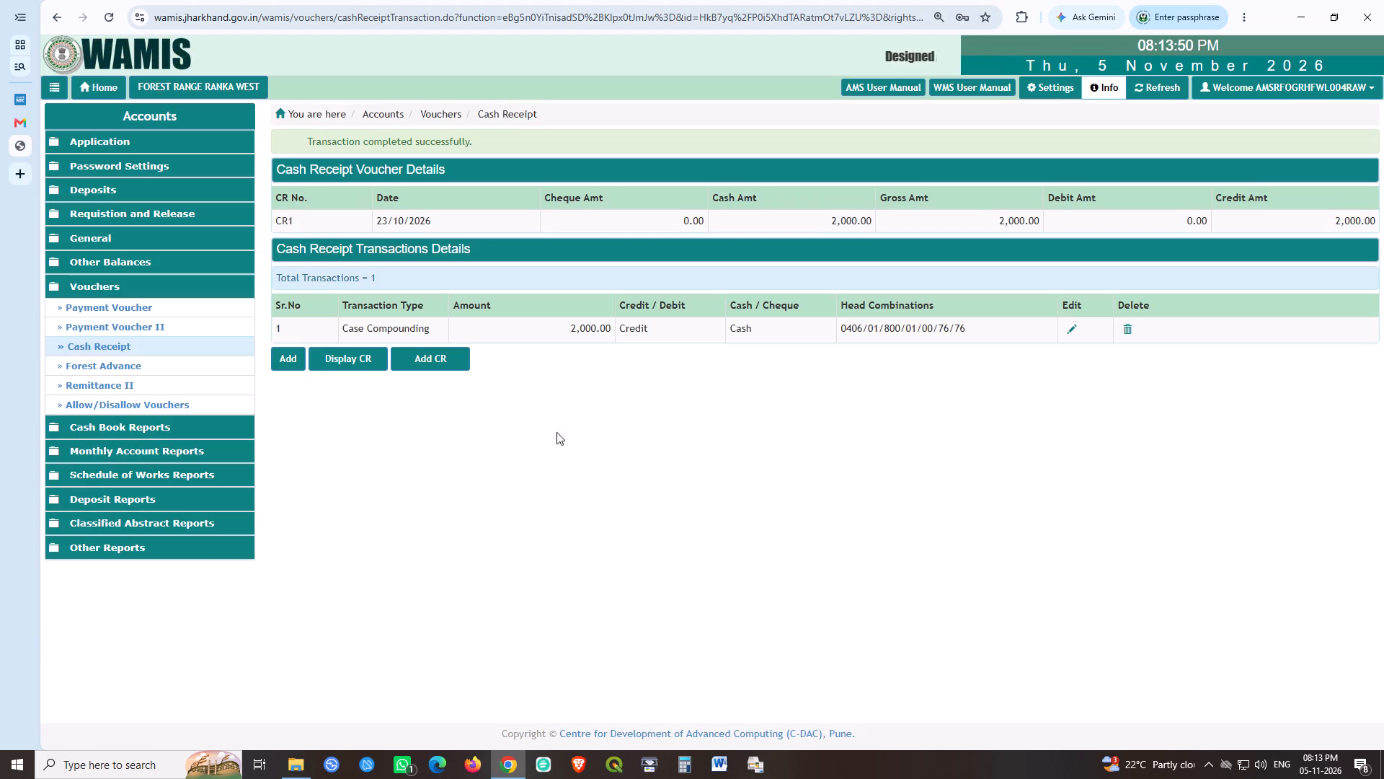
Create and save the next cash receipt voucher, dated 24 October 2026.
click(440, 365)
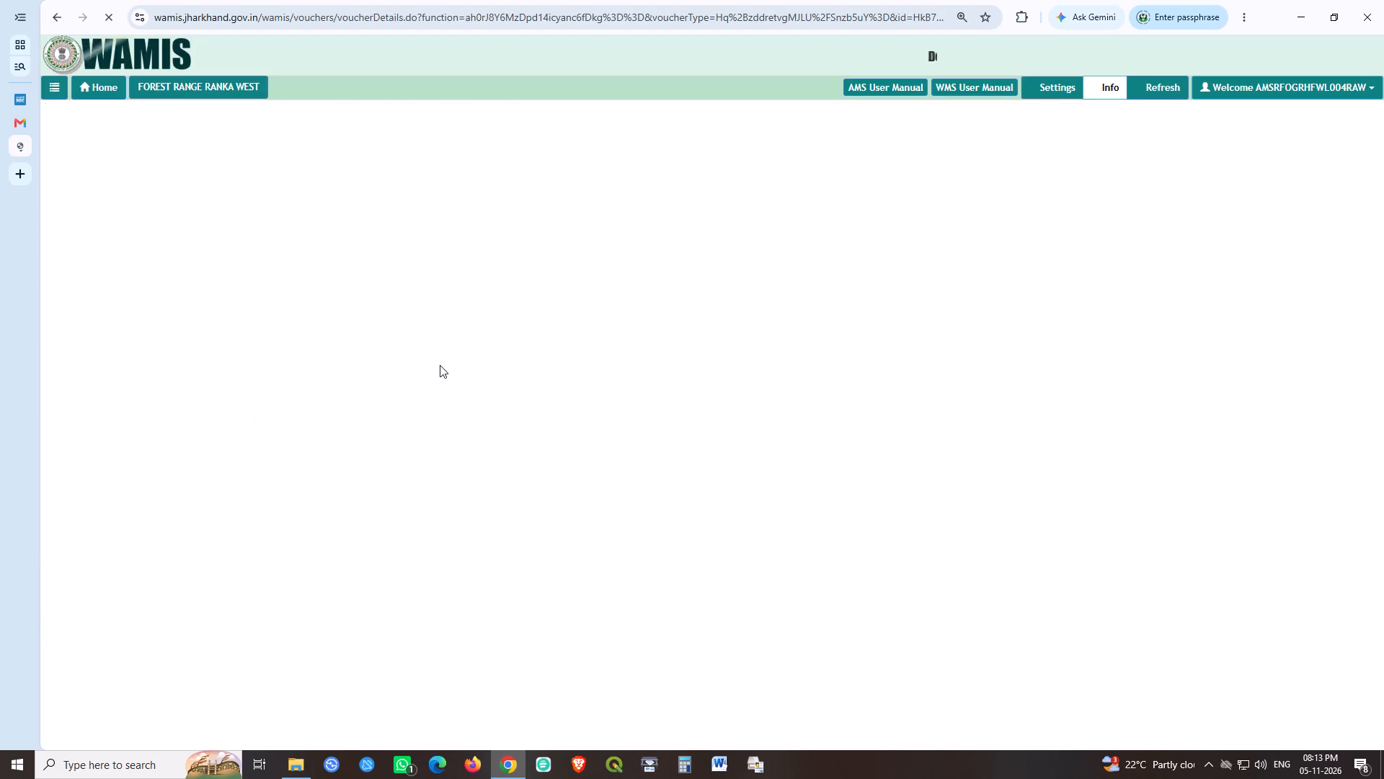
click(873, 225)
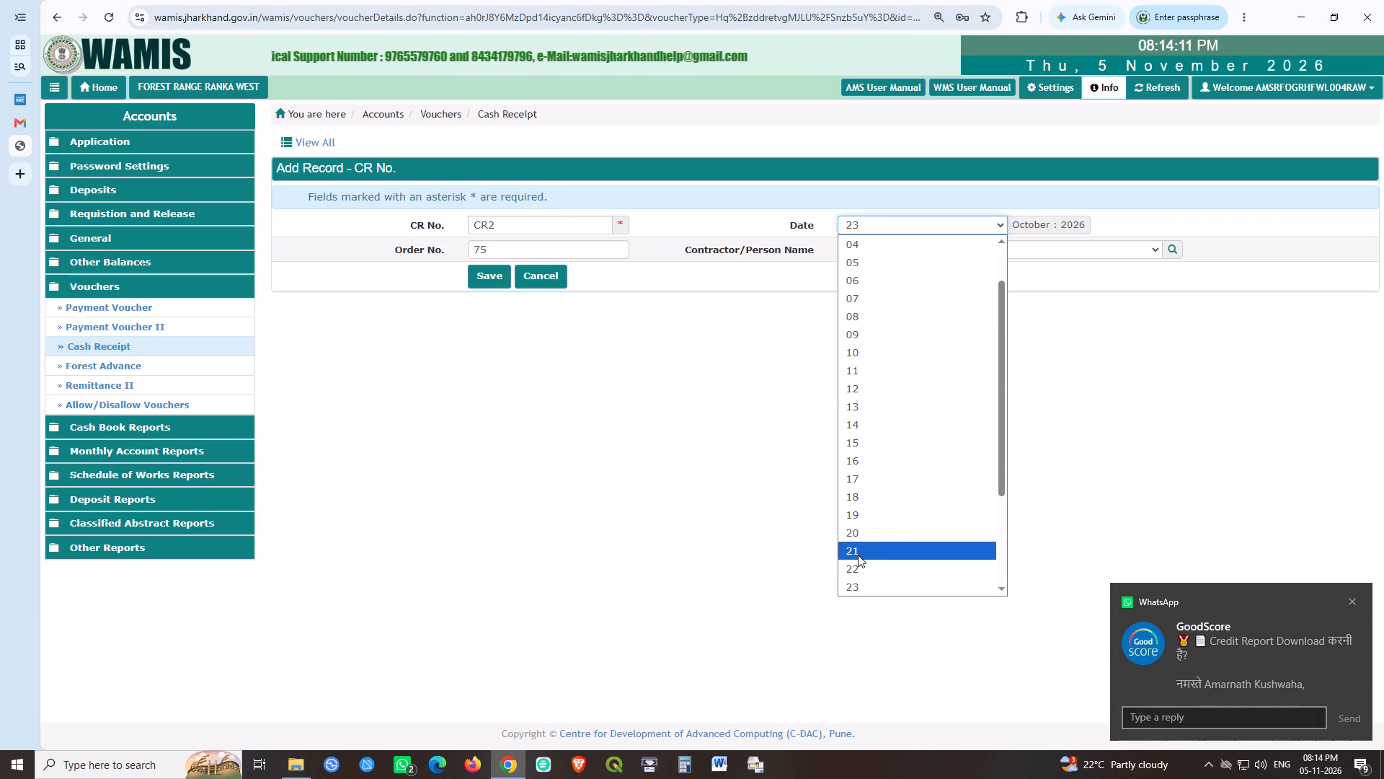
scroll(858, 556, down, 1)
click(876, 459)
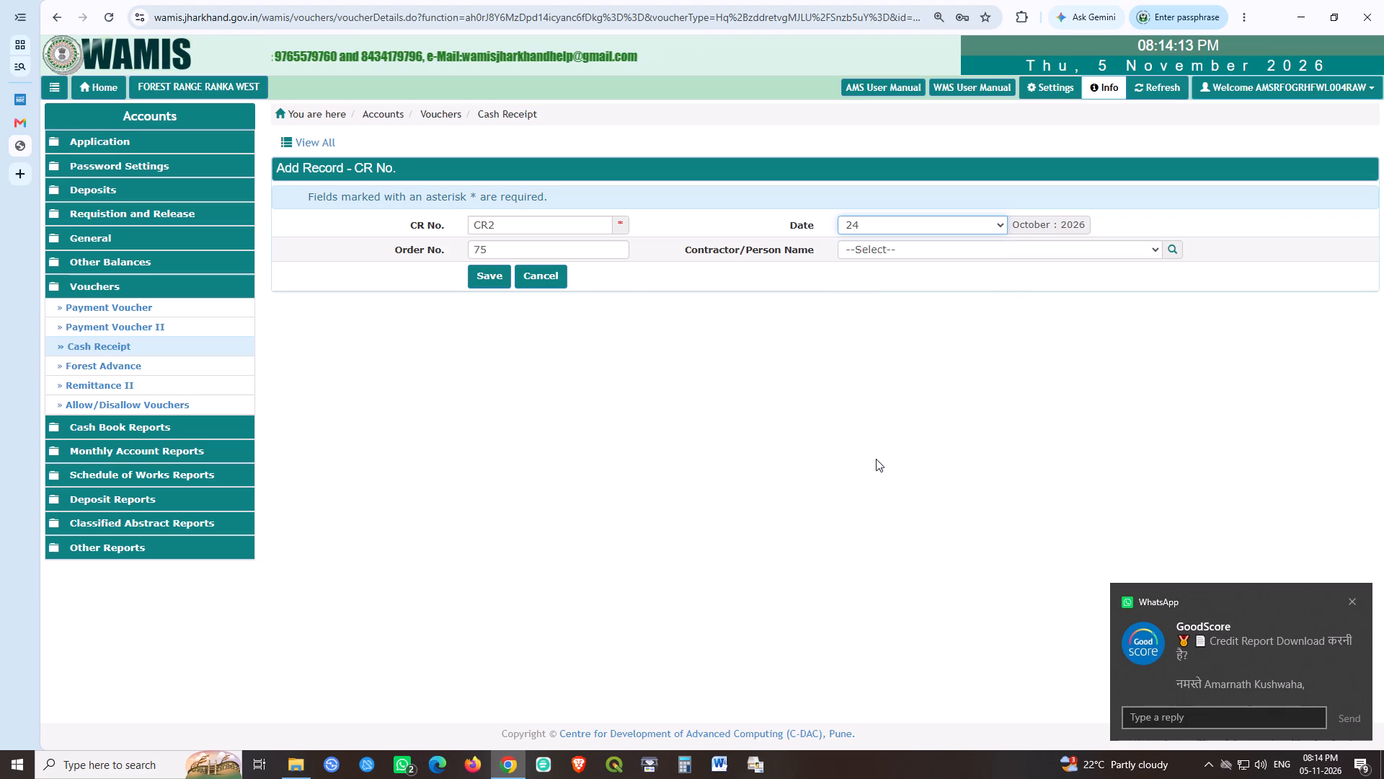
click(1356, 603)
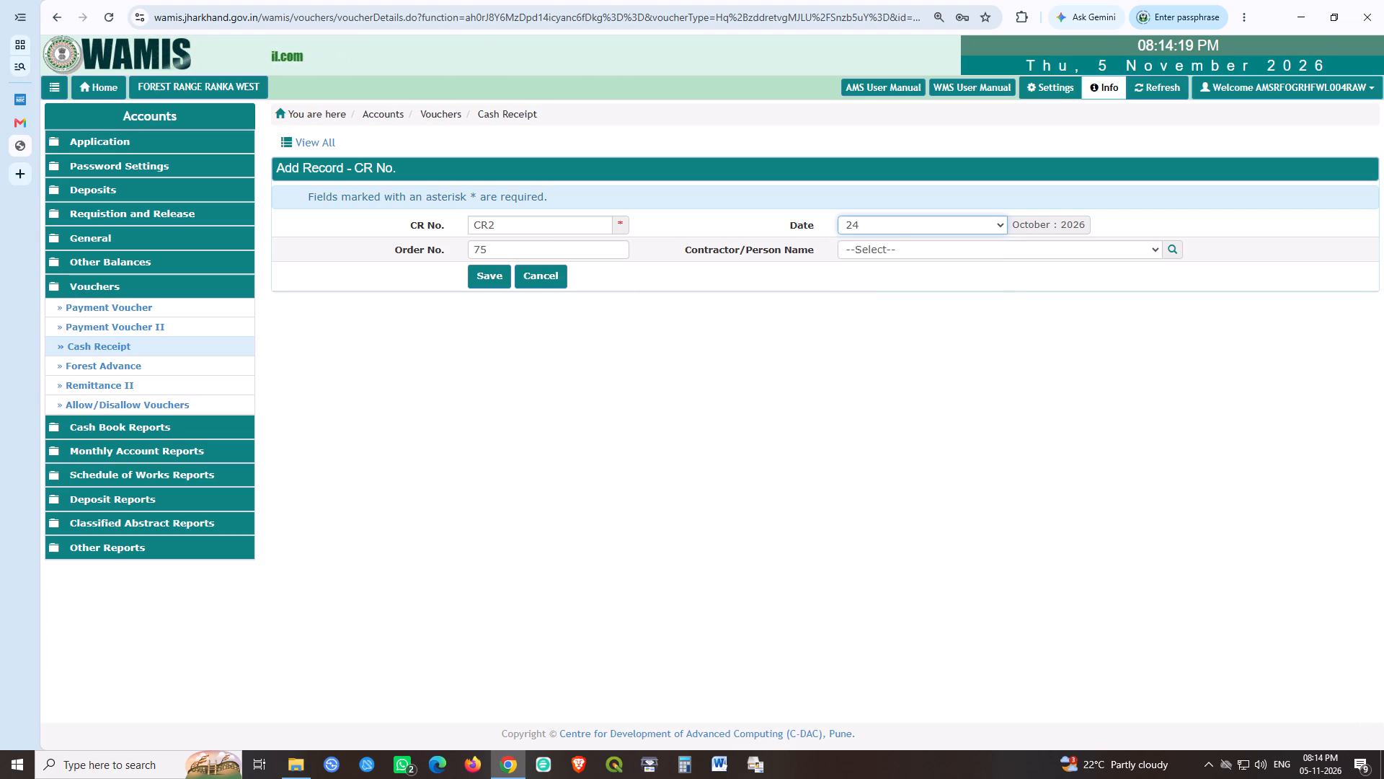
click(743, 325)
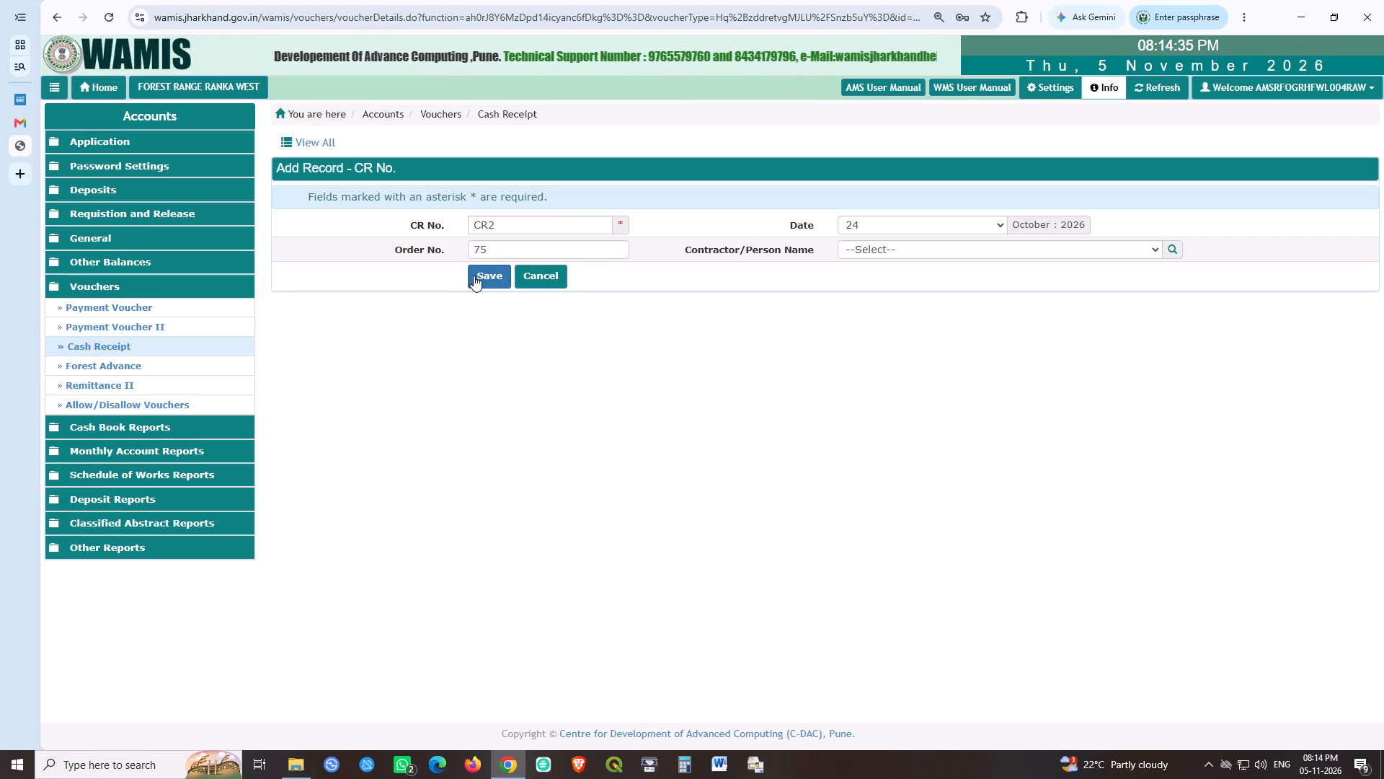
click(474, 276)
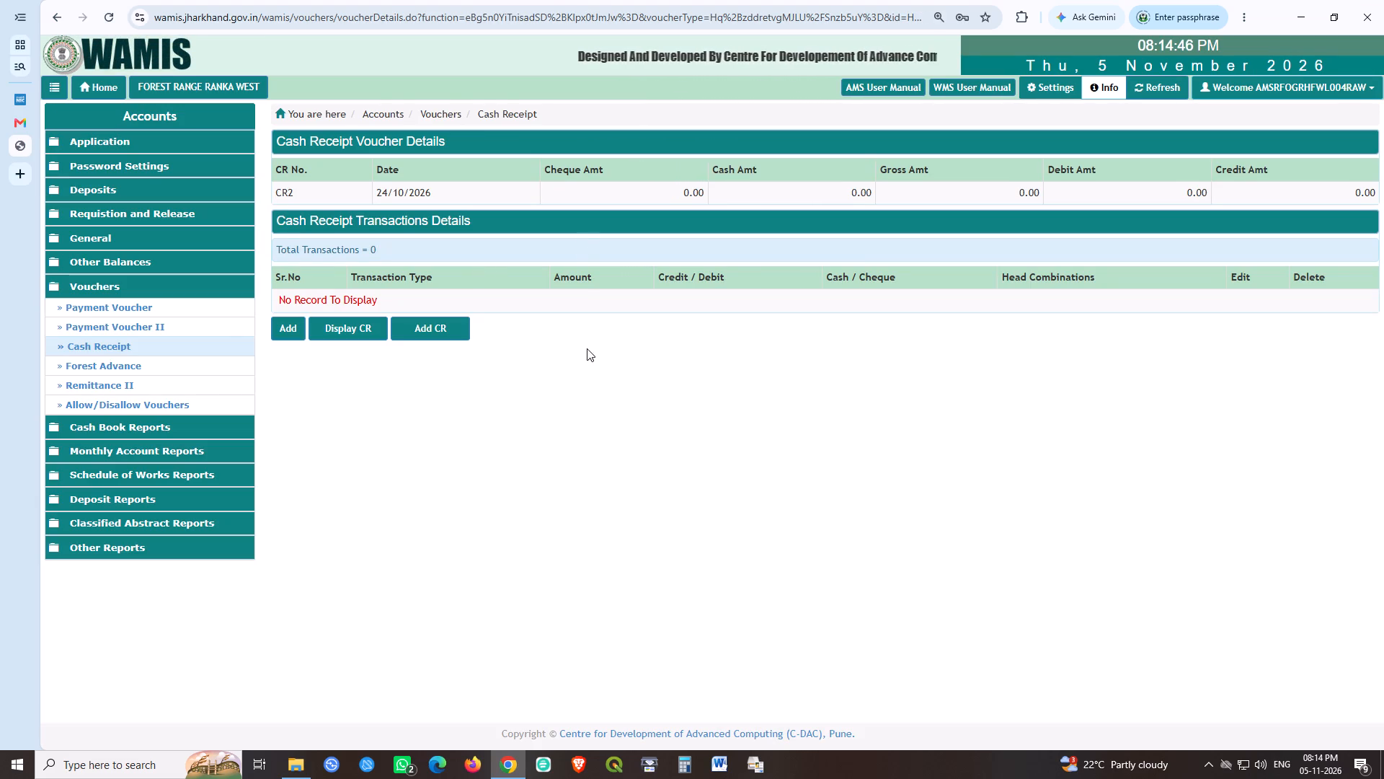
click(696, 411)
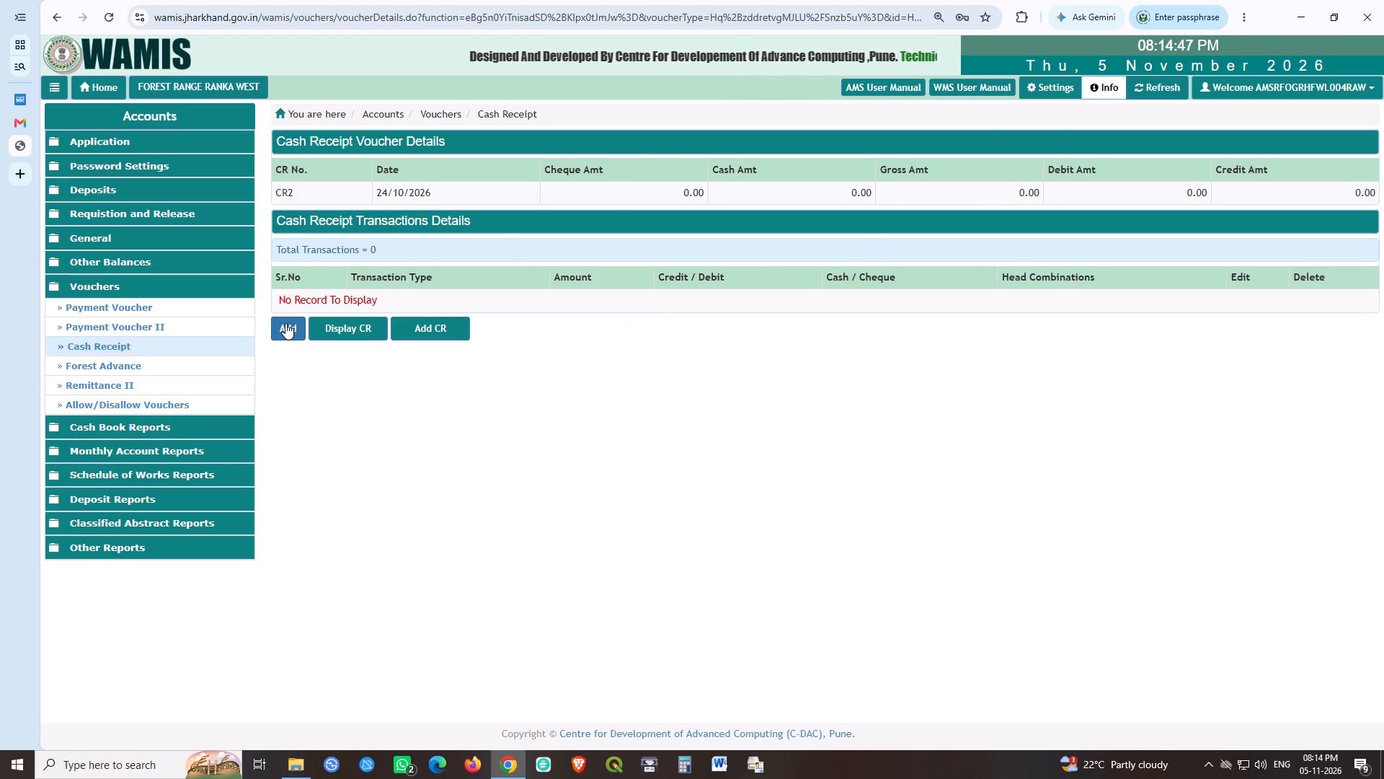
Add a Case Compounding transaction of 1700, received from "RANGE FOREST OFFICER, RANKA WEST RANGE." with narration "CASE COMPOUNDING.", and save it.
click(285, 323)
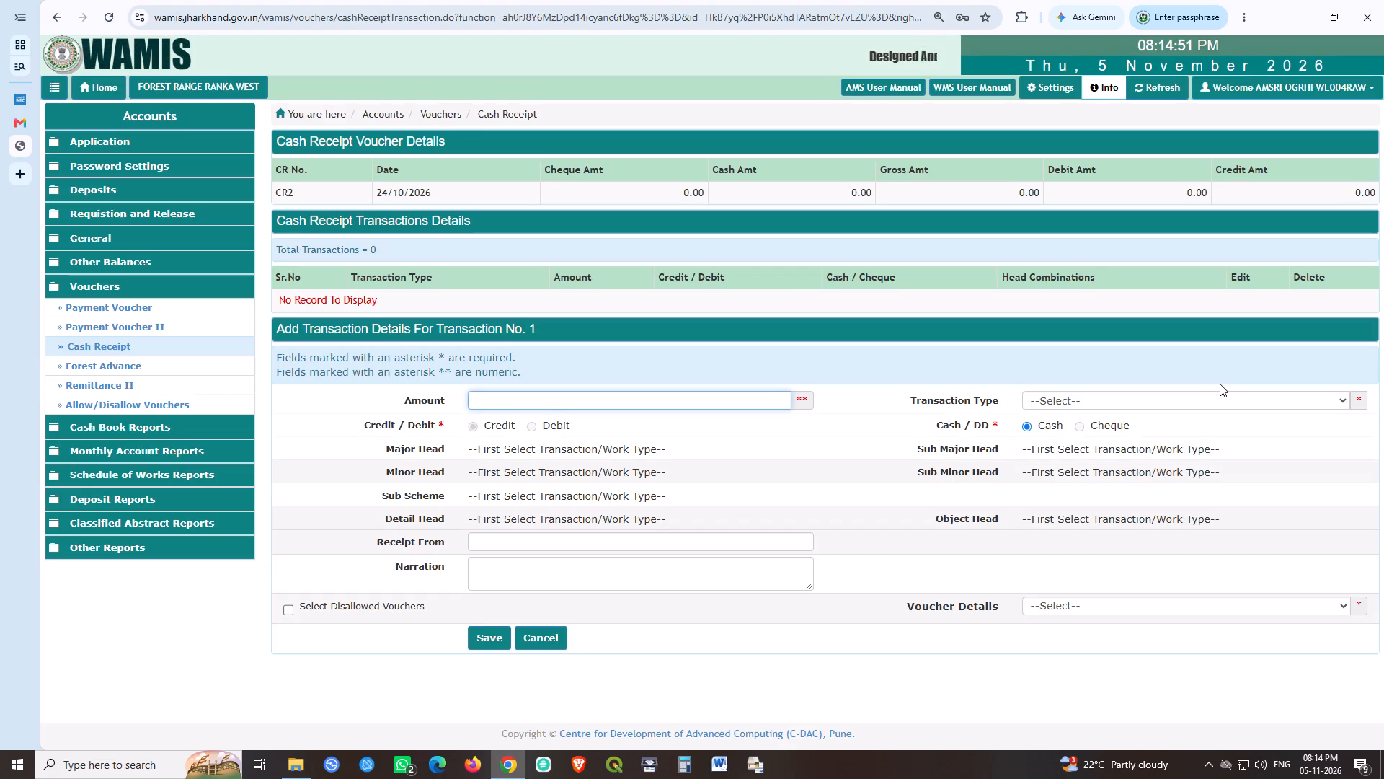
text(1700)
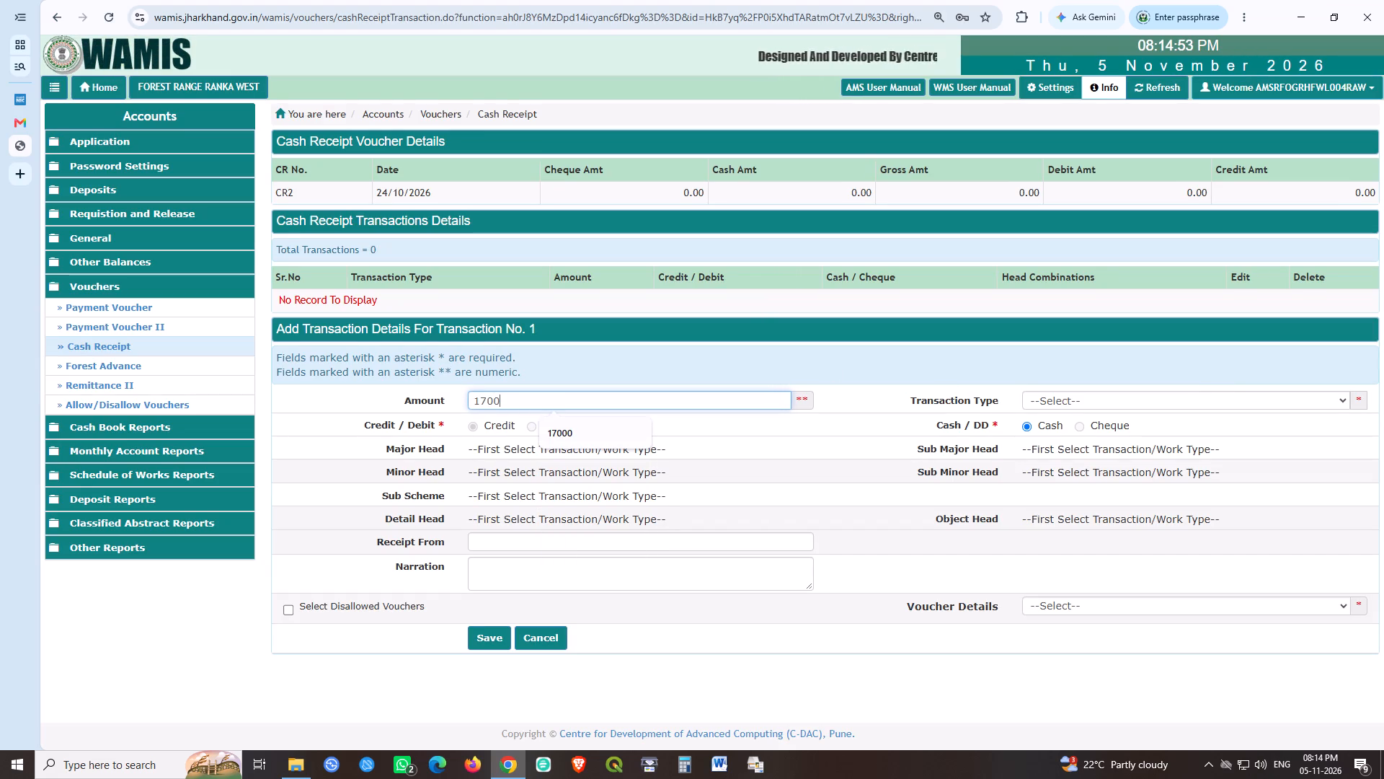
click(1089, 395)
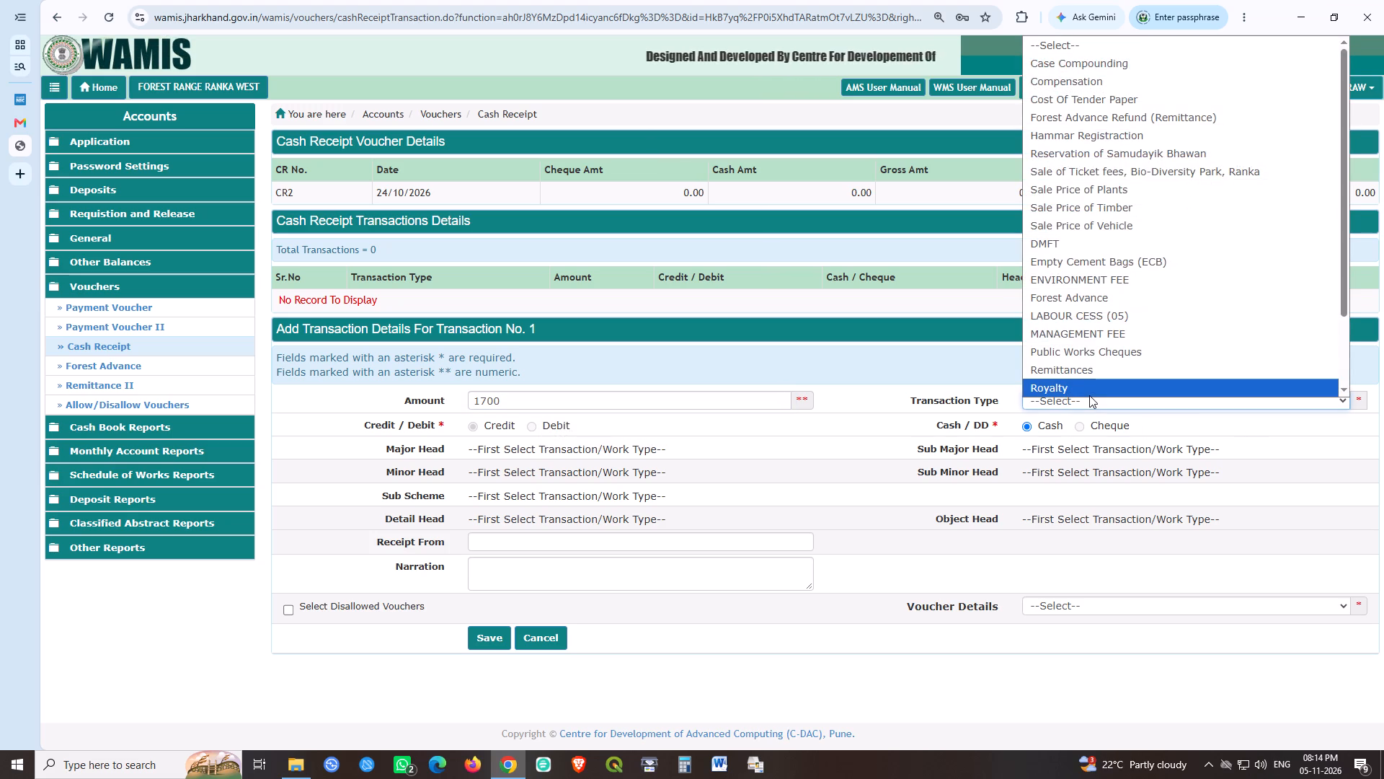
key(c)
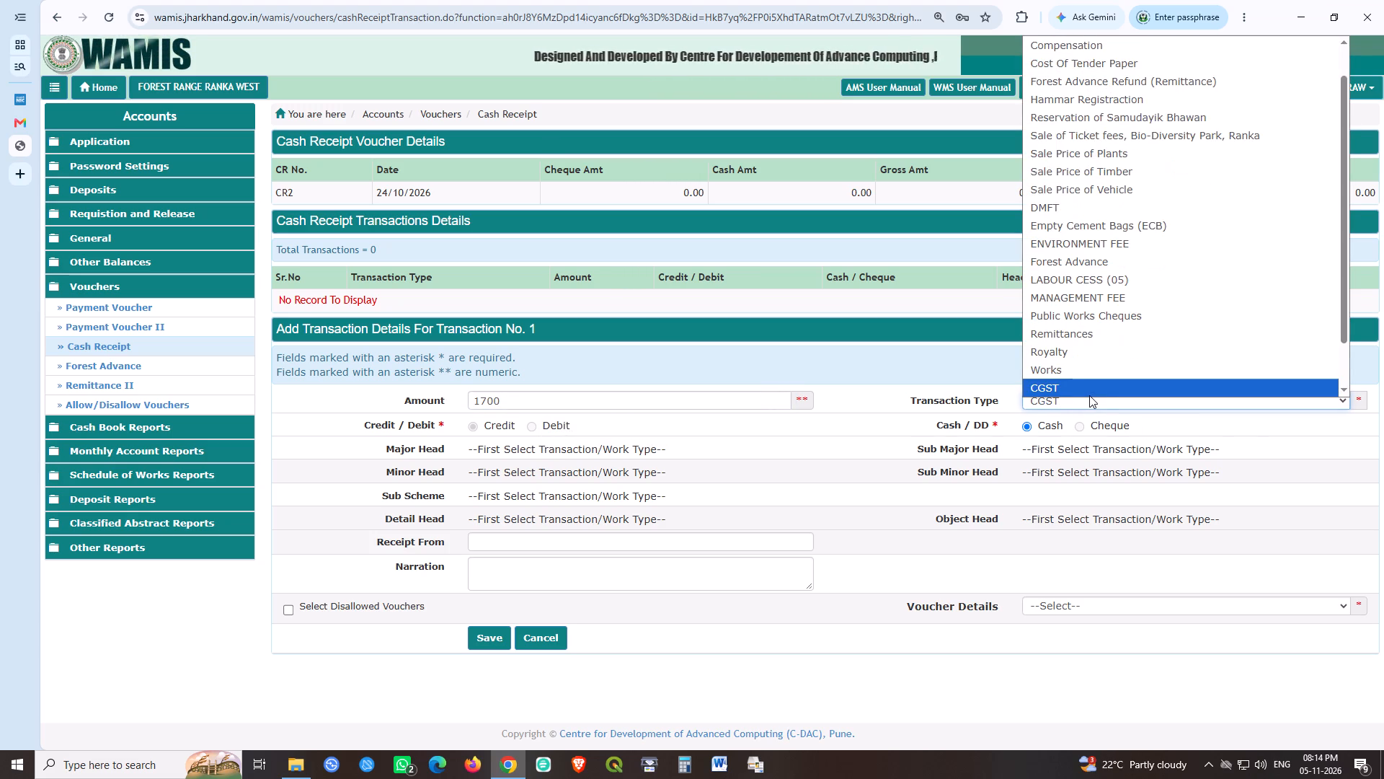
key(Tab)
click(1089, 395)
key(c)
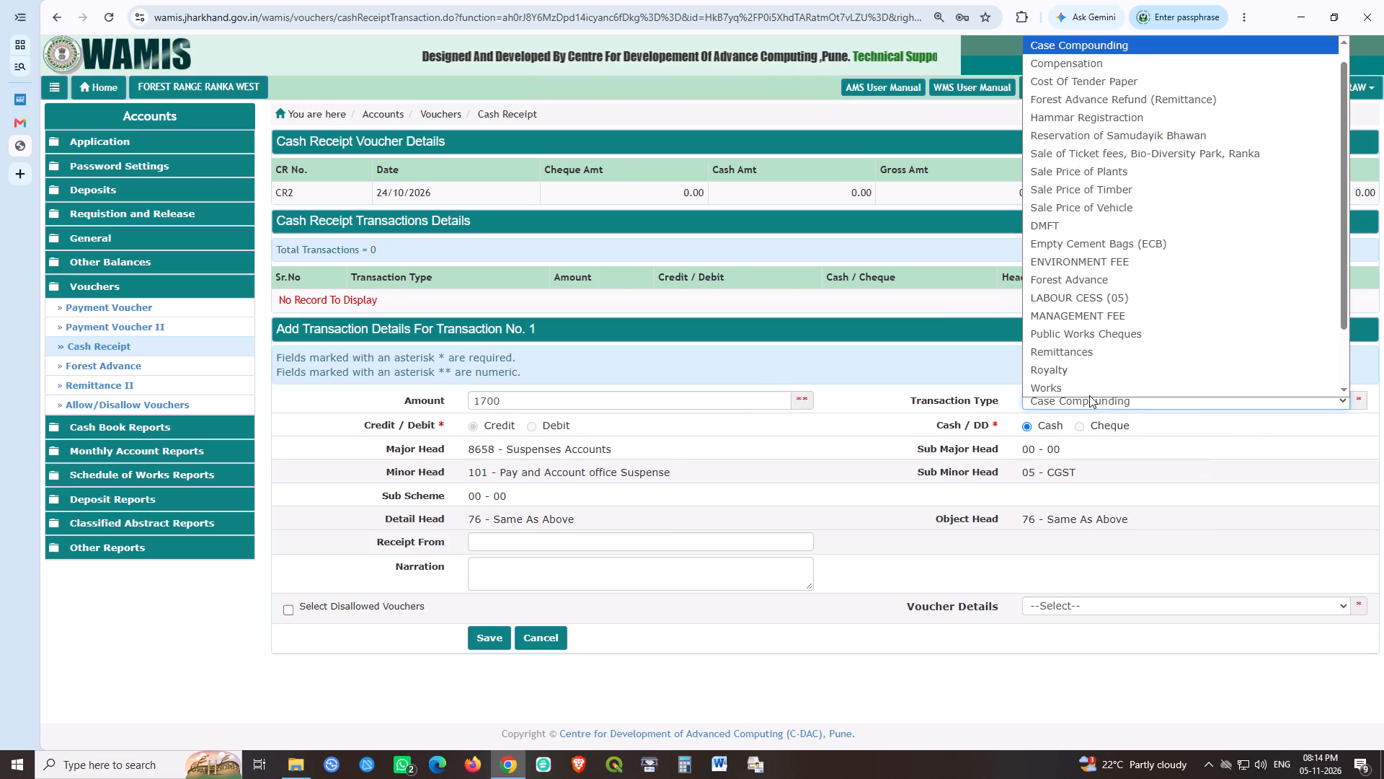
key(Tab)
click(520, 537)
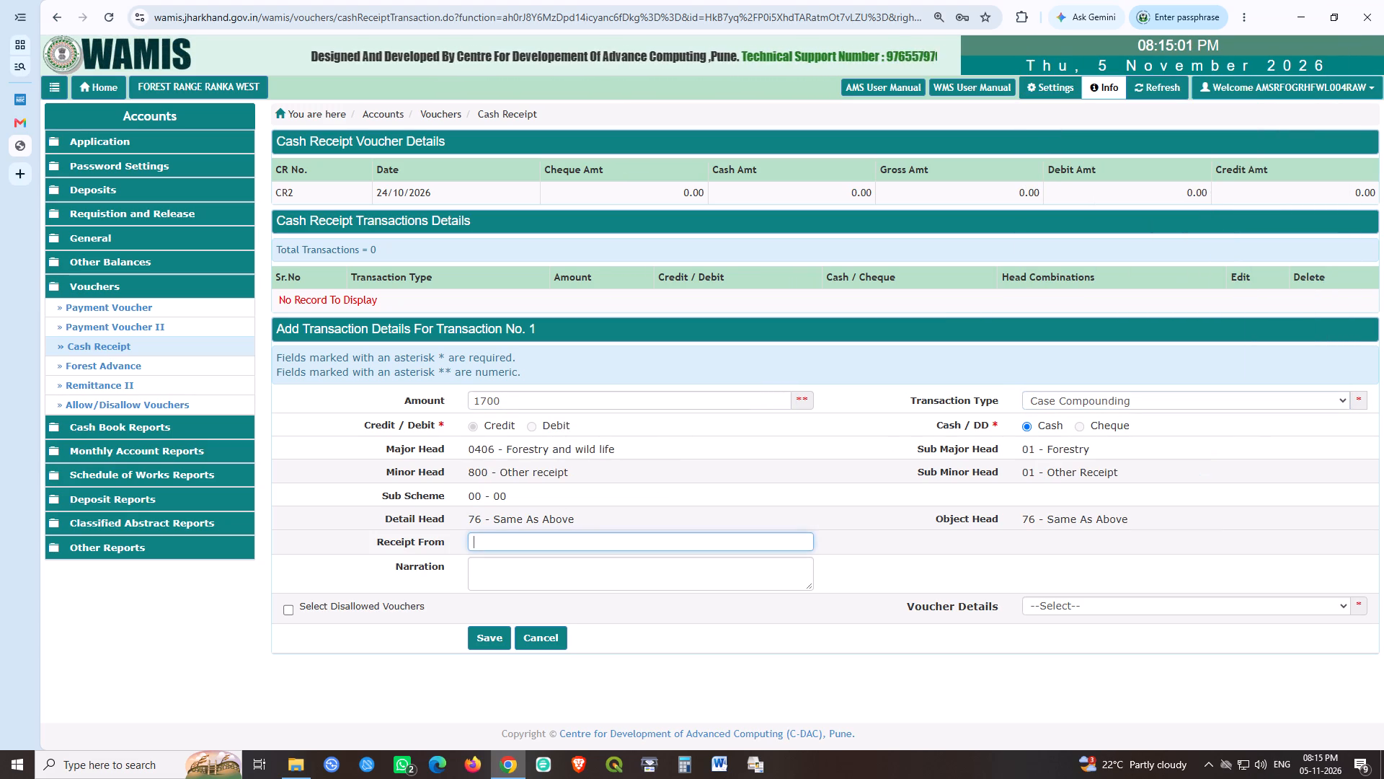
text(RANGE FOREST OFFICER, RANKA WEST RANGE.)
key(Tab)
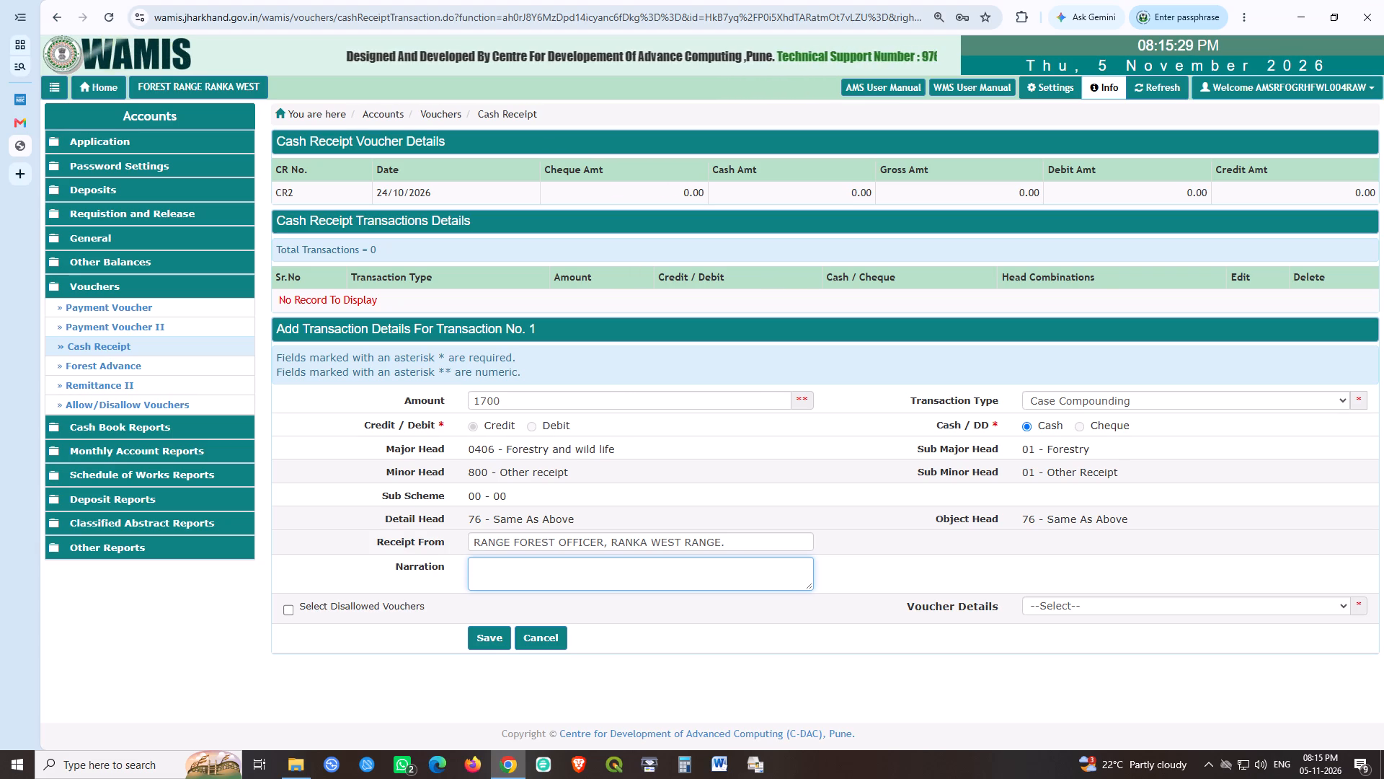
text(CASE COMPOUNDING.)
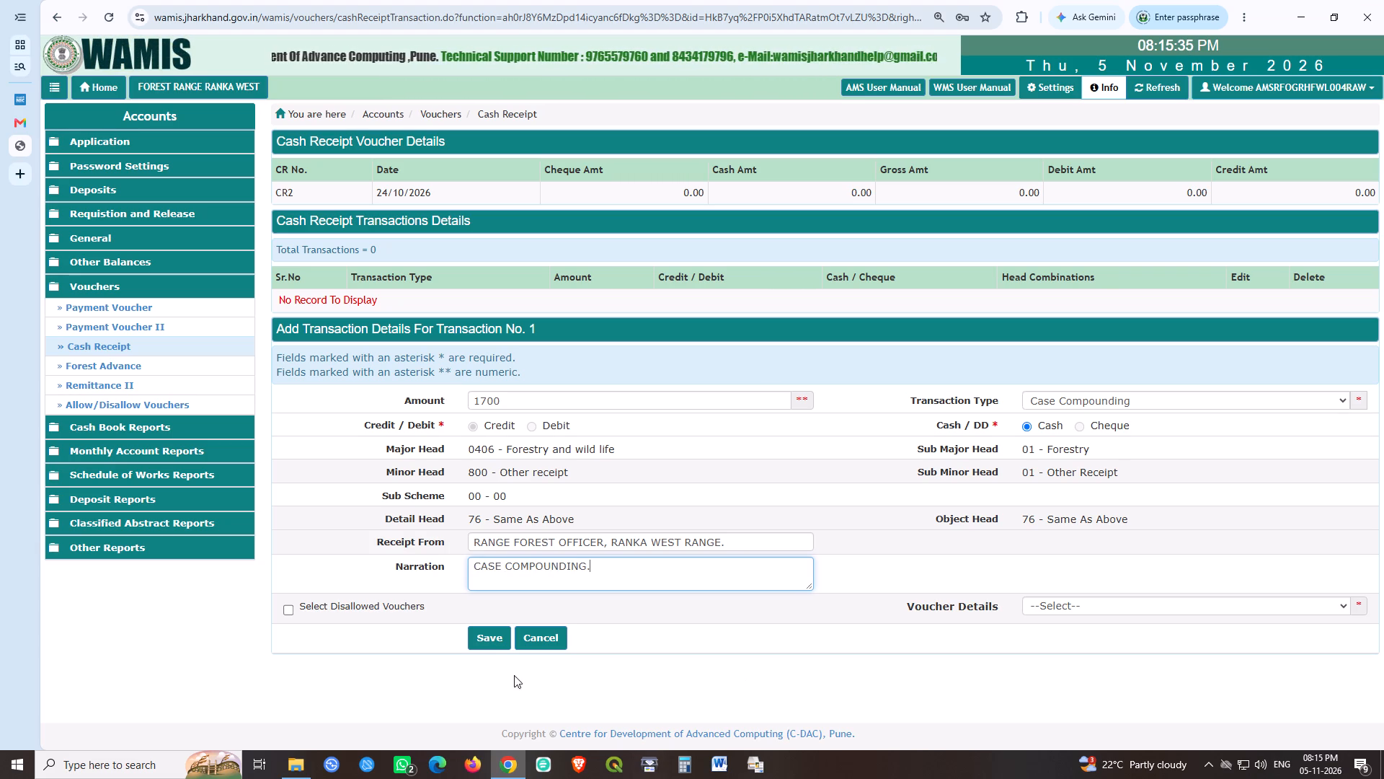
click(490, 638)
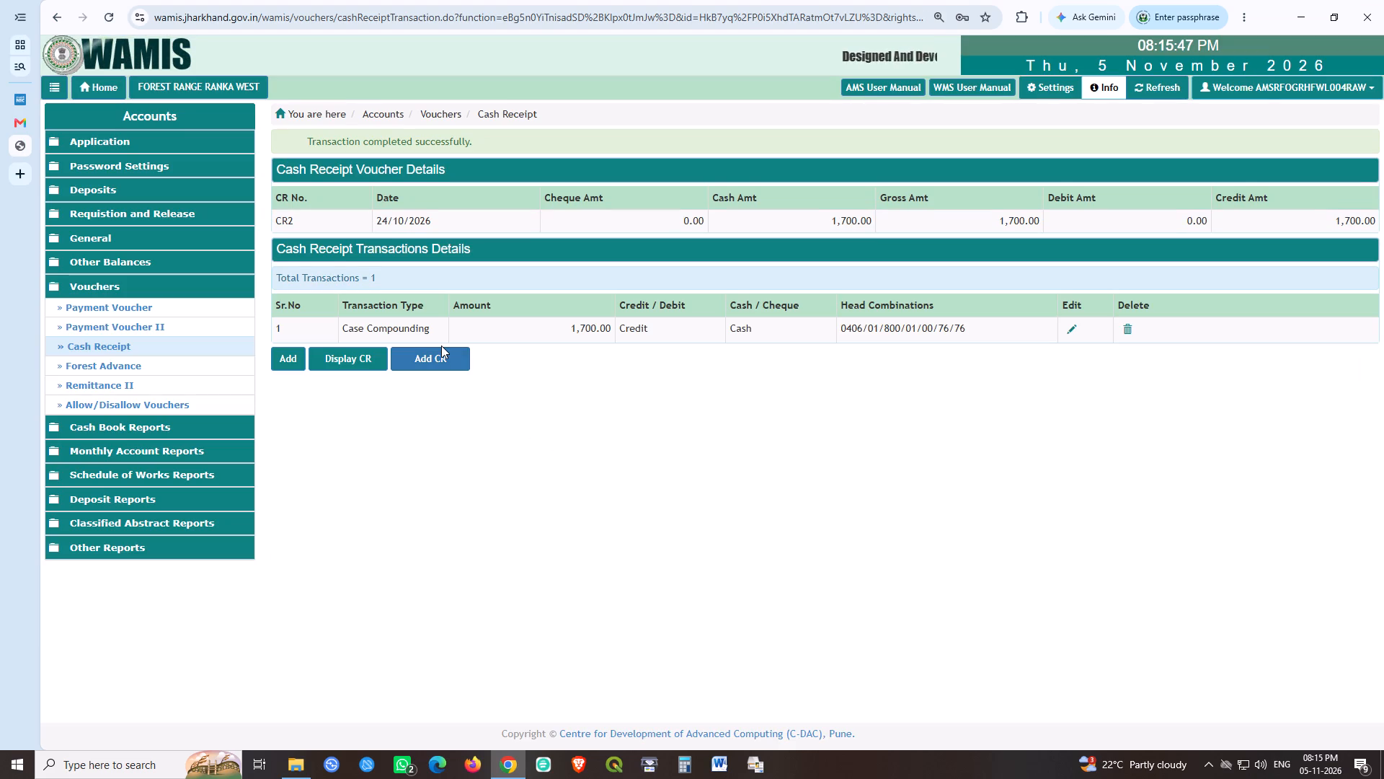
Create and save another cash receipt voucher, dated 27 October 2026.
click(441, 346)
click(444, 347)
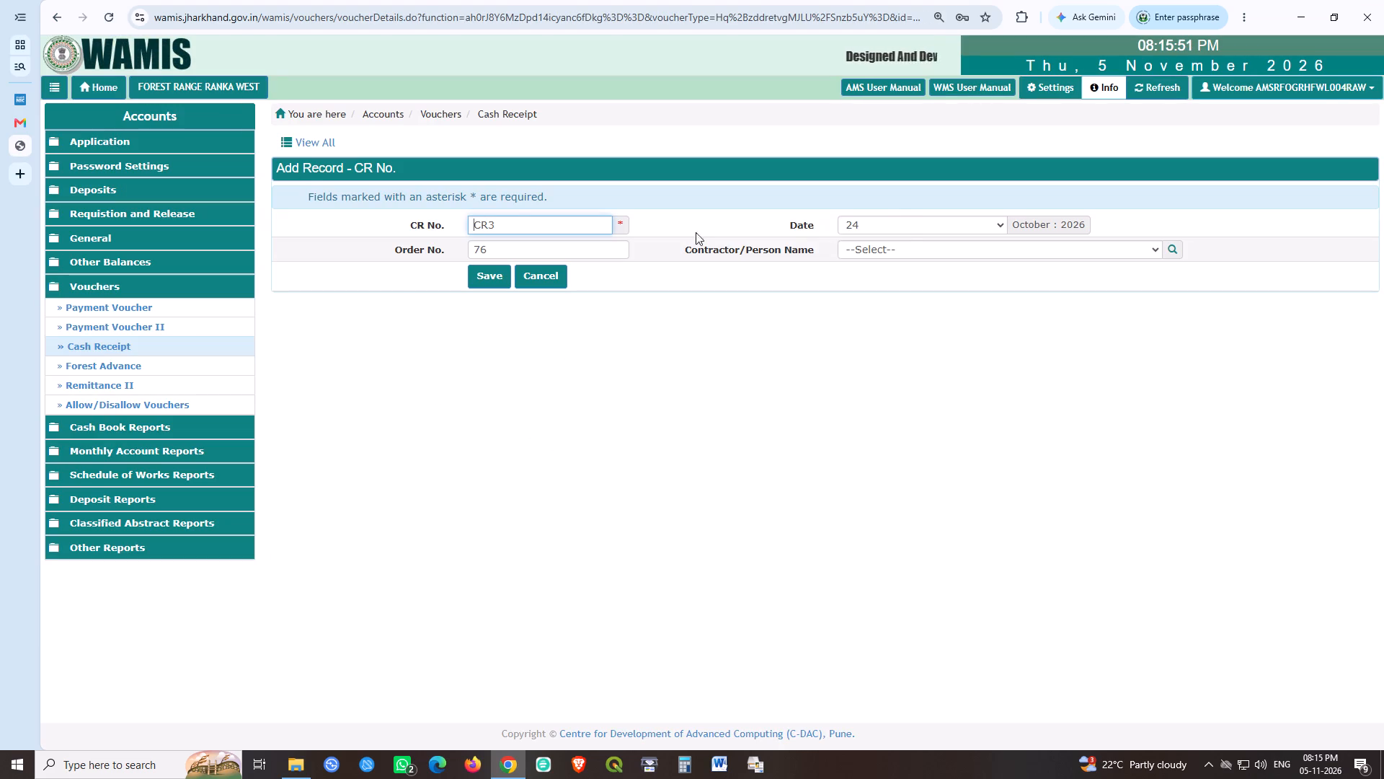
click(896, 224)
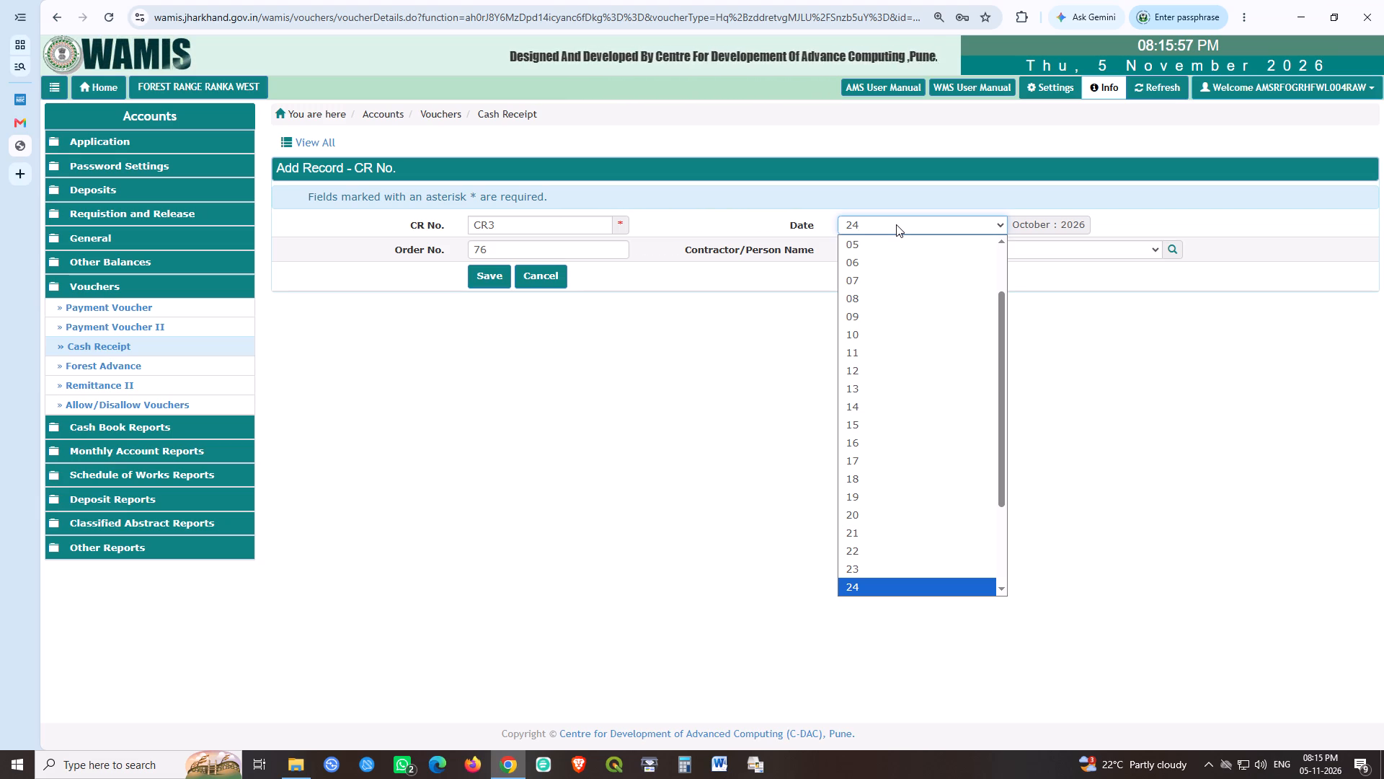
scroll(908, 413, down, 1)
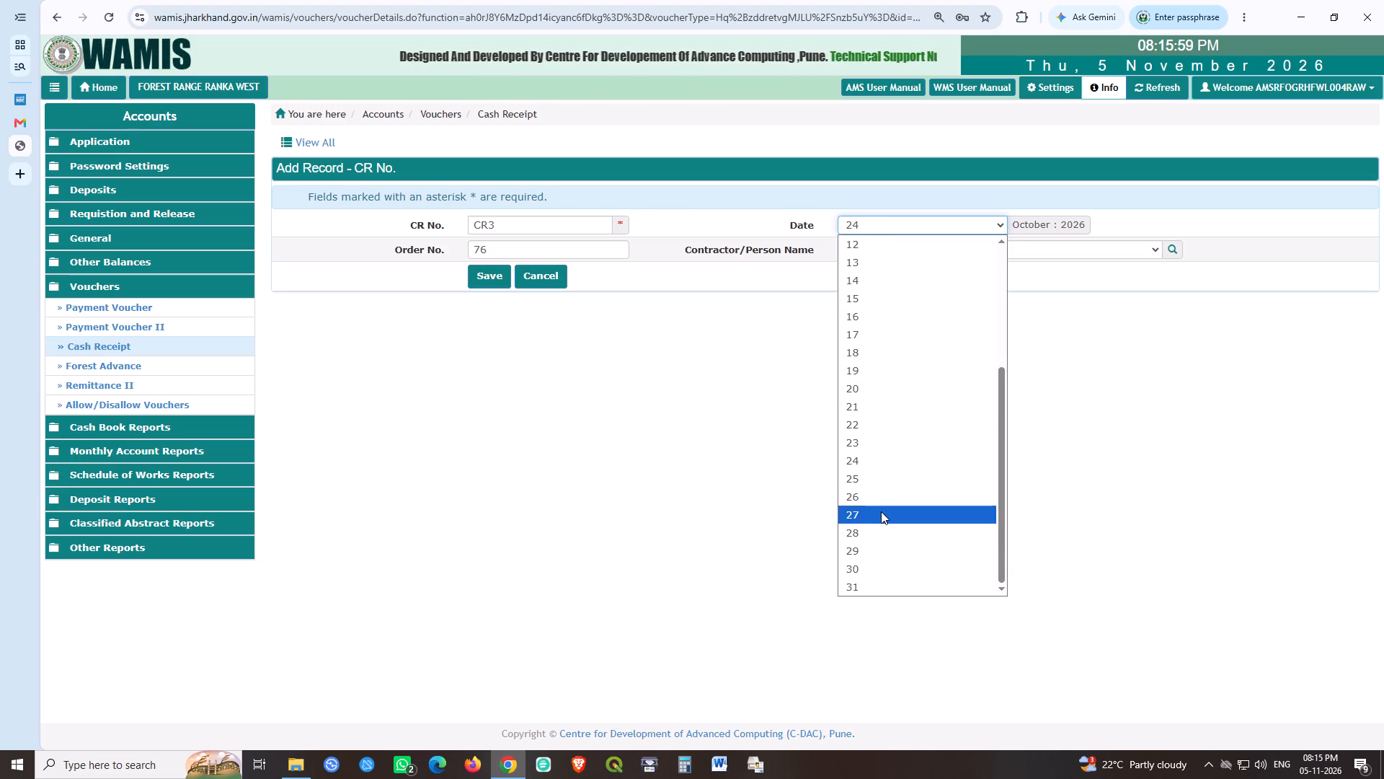
click(881, 511)
click(482, 278)
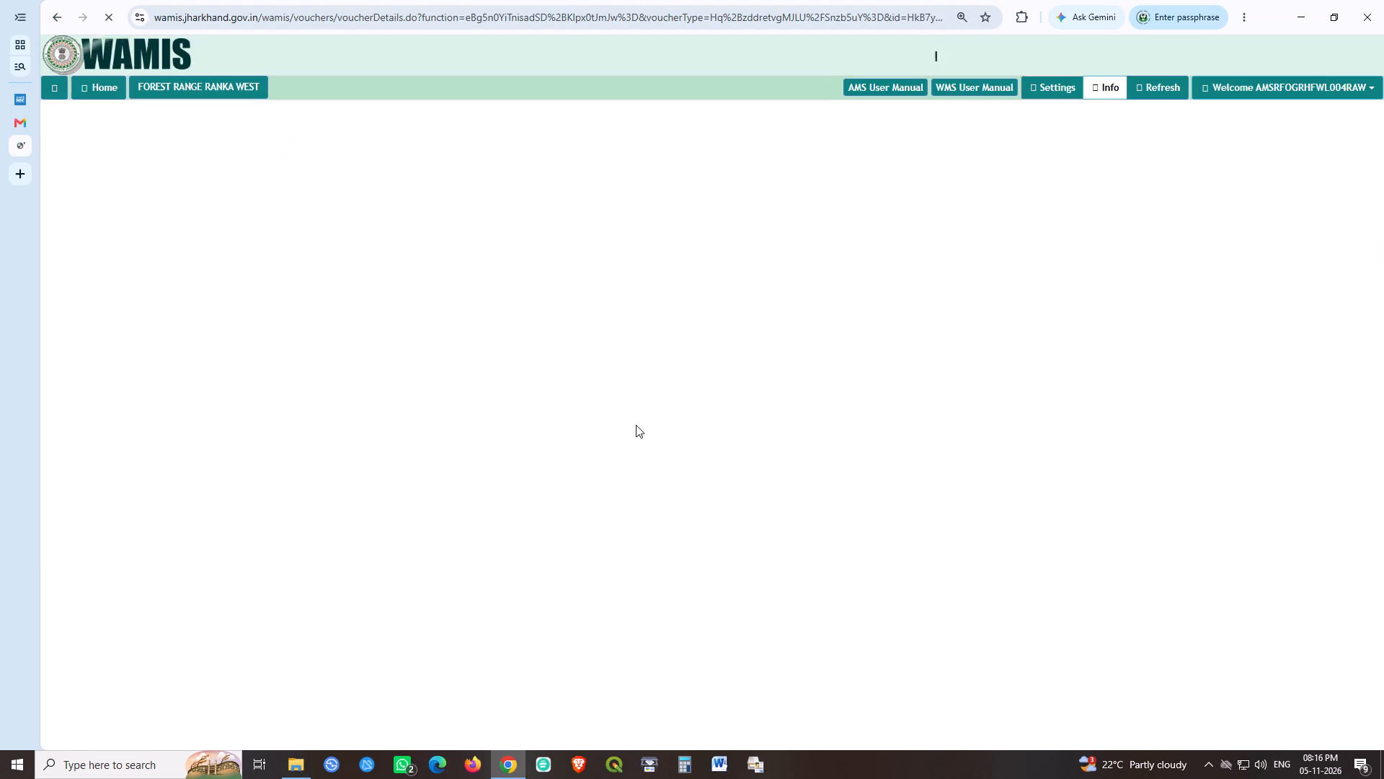
Start a transaction on the 27 October receipt with amount 66000 and type "Sale of Ticket fees, Bio-Diversity Park, Ranka".
click(281, 326)
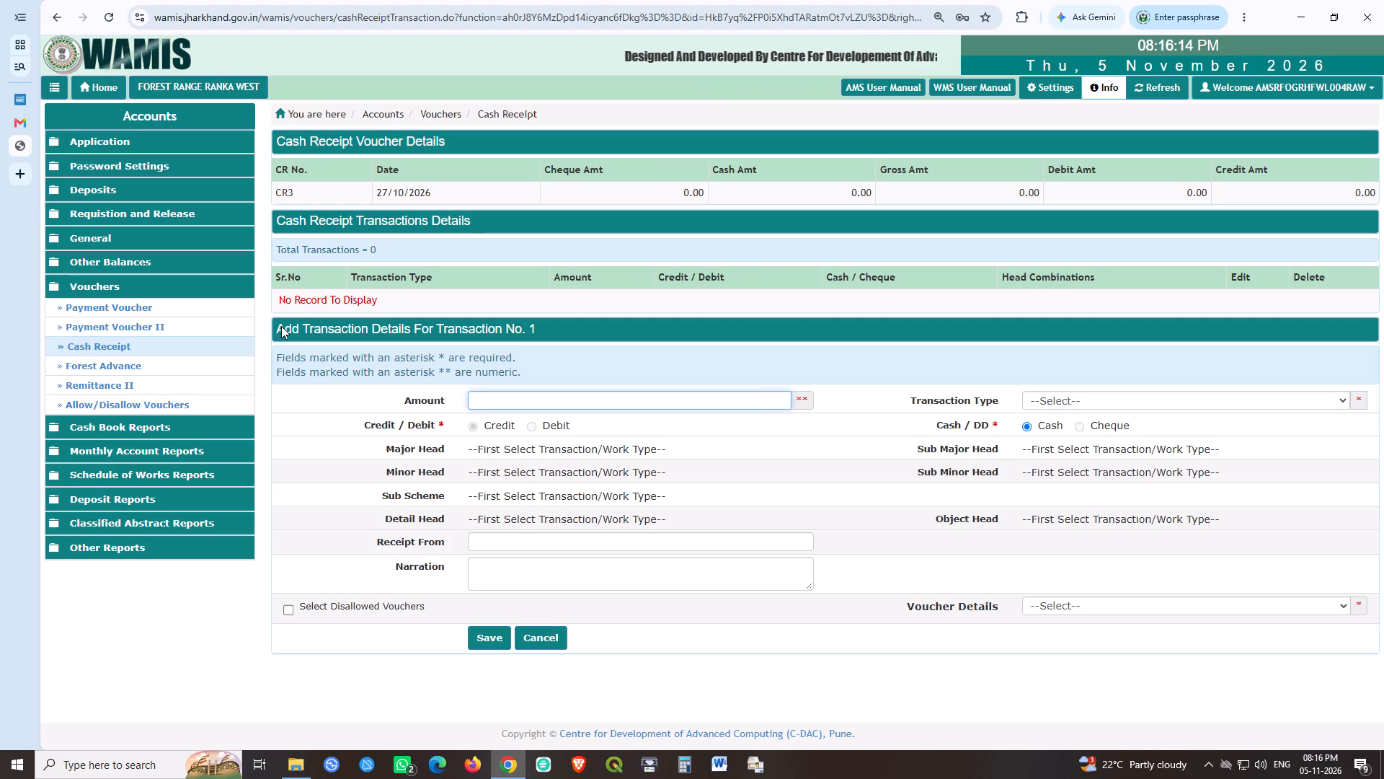
text(66000)
key(Tab)
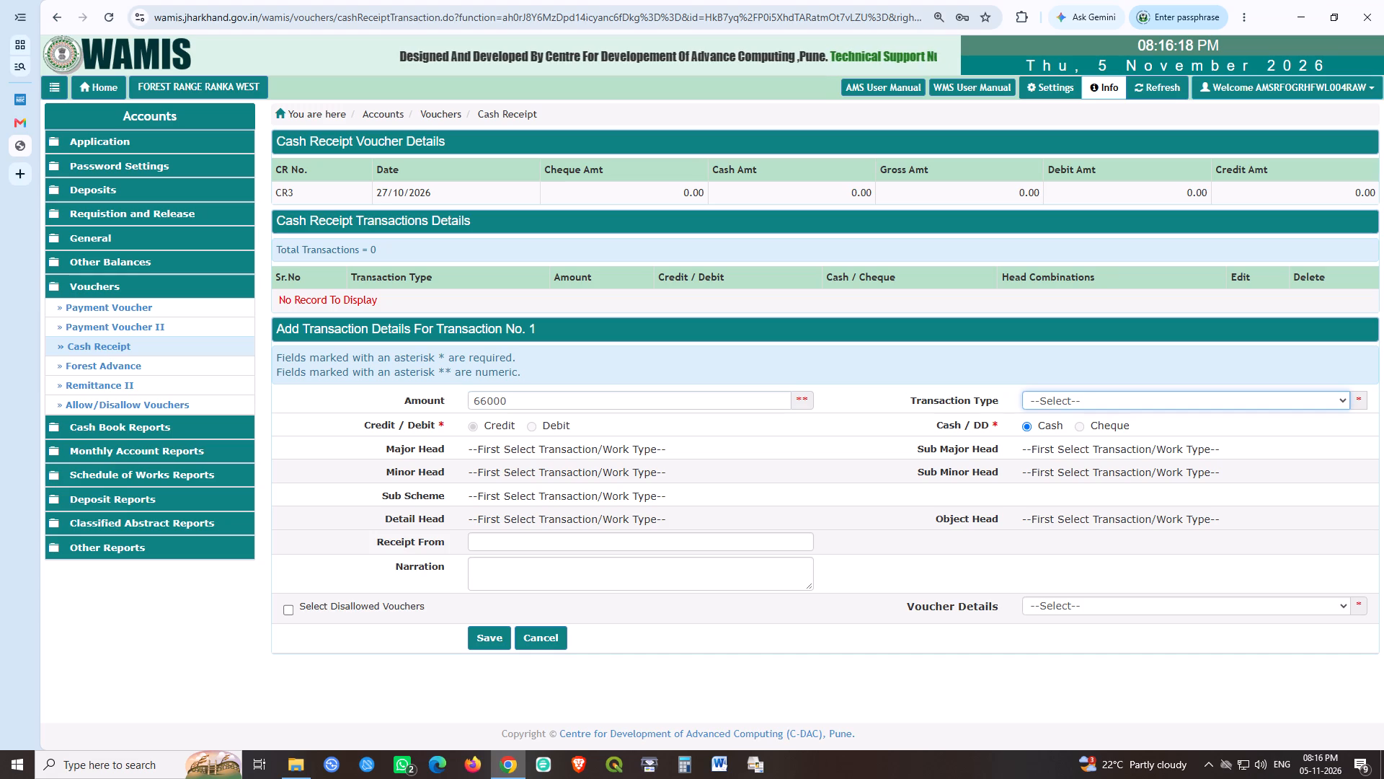
key(b)
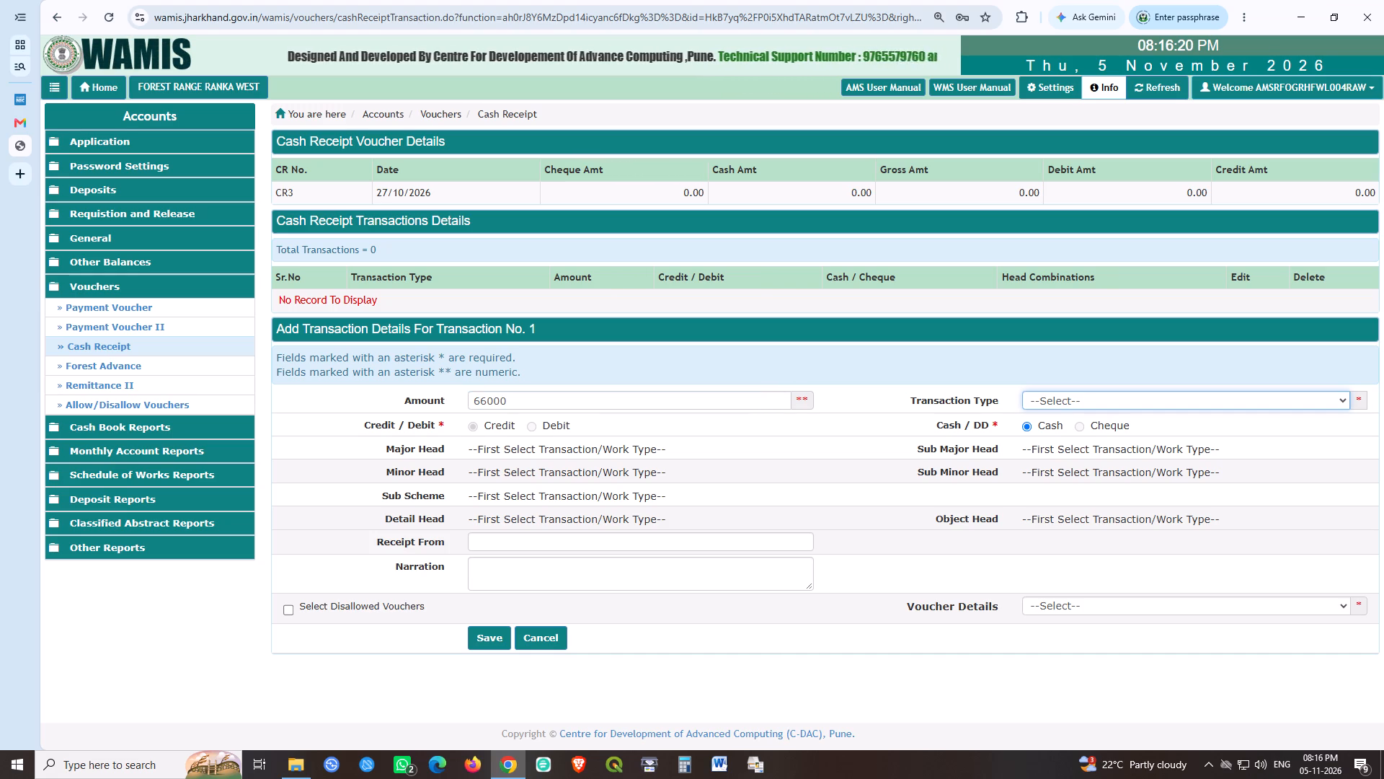
text(SSS)
click(1055, 402)
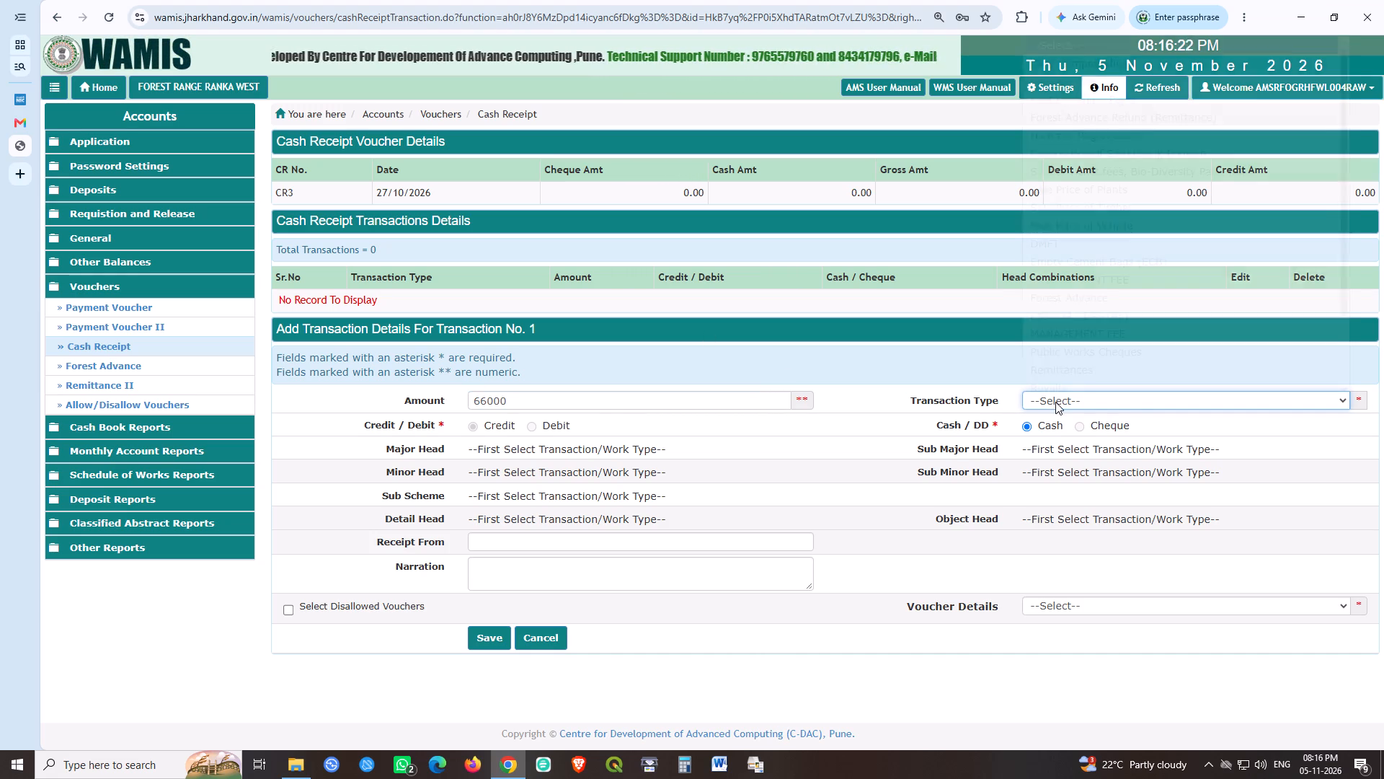
key(s)
key(Tab)
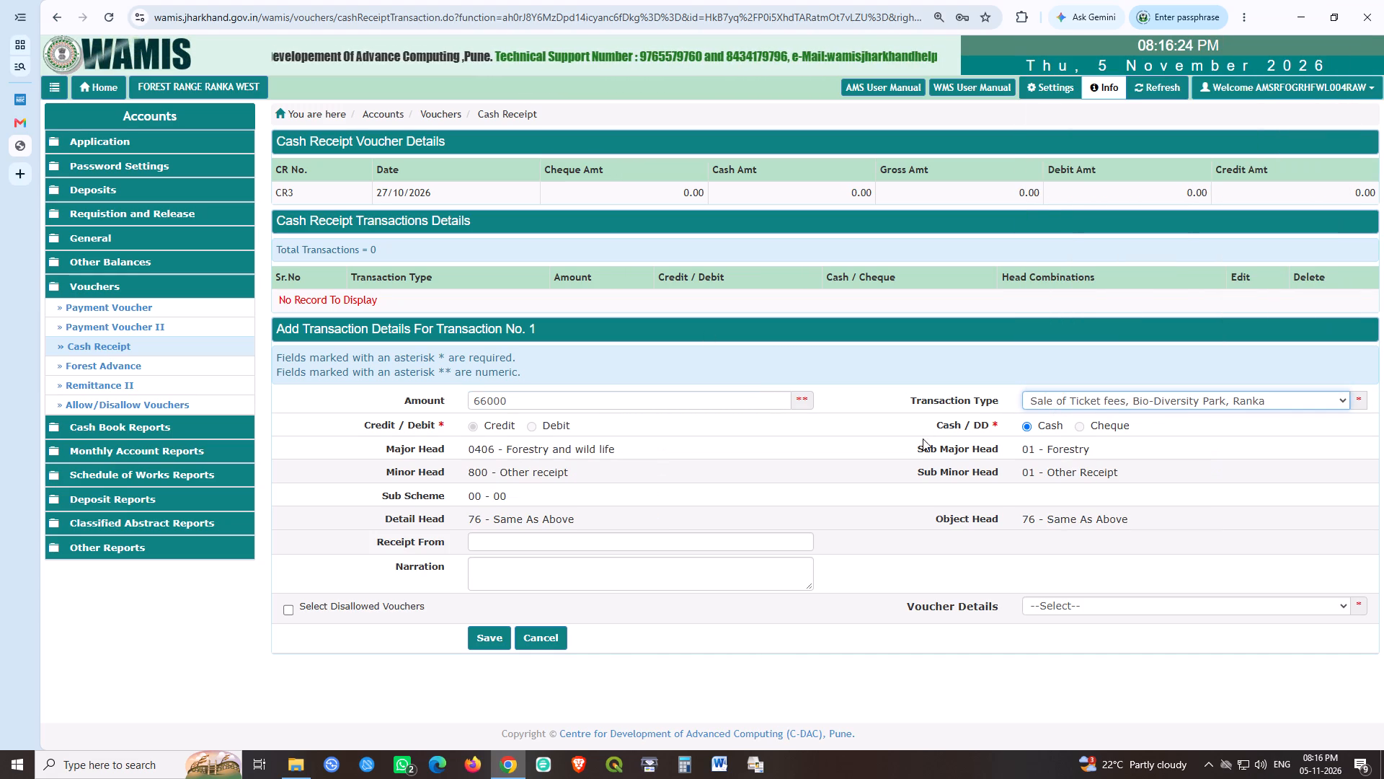
Enter receipt from "RANGE FOREST OFFICER, RANKA WEST RANGE." with narration "SALE PRICE OF TICKET FEES, BIO-DIVERSITY PARK, RANKA.", and save the transaction.
click(494, 541)
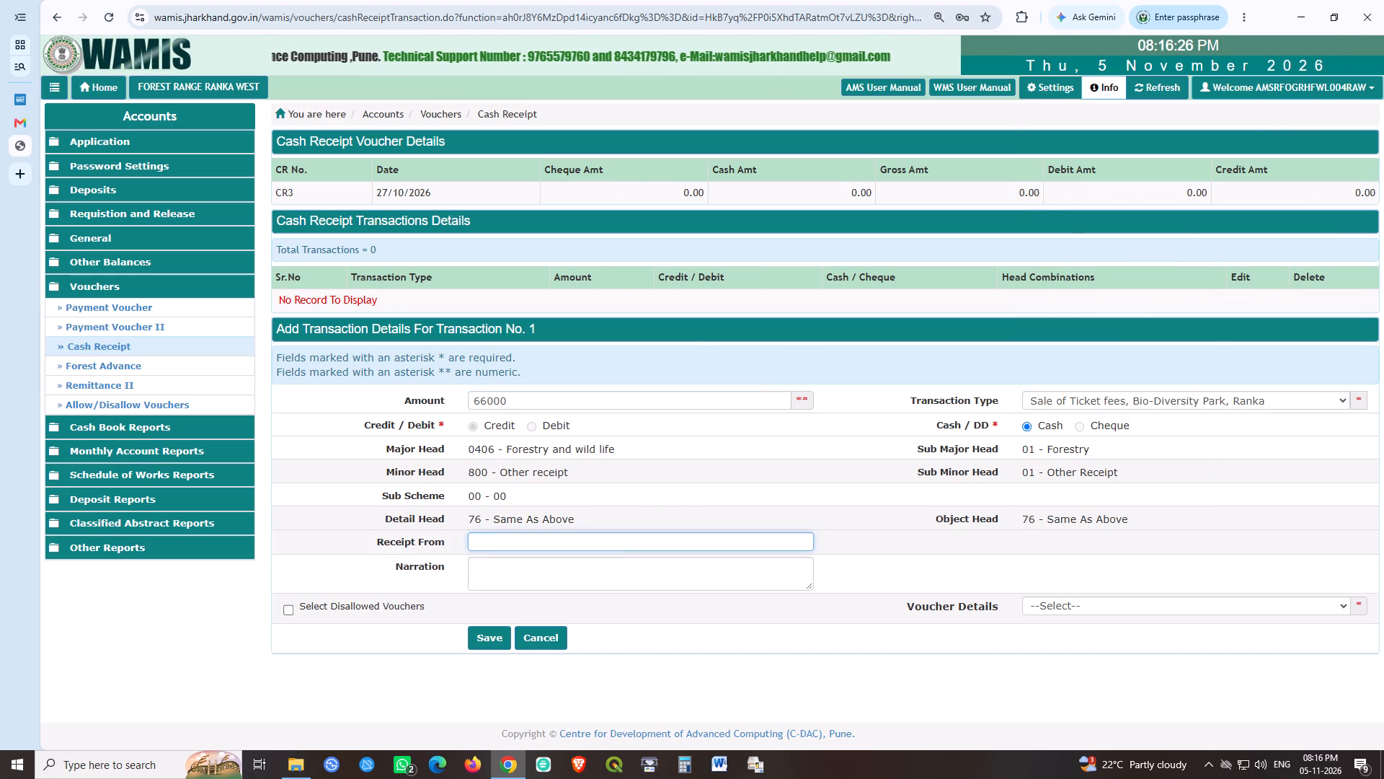
text(RANGE FOREST OFFICER, RANKA WEST RANGE.)
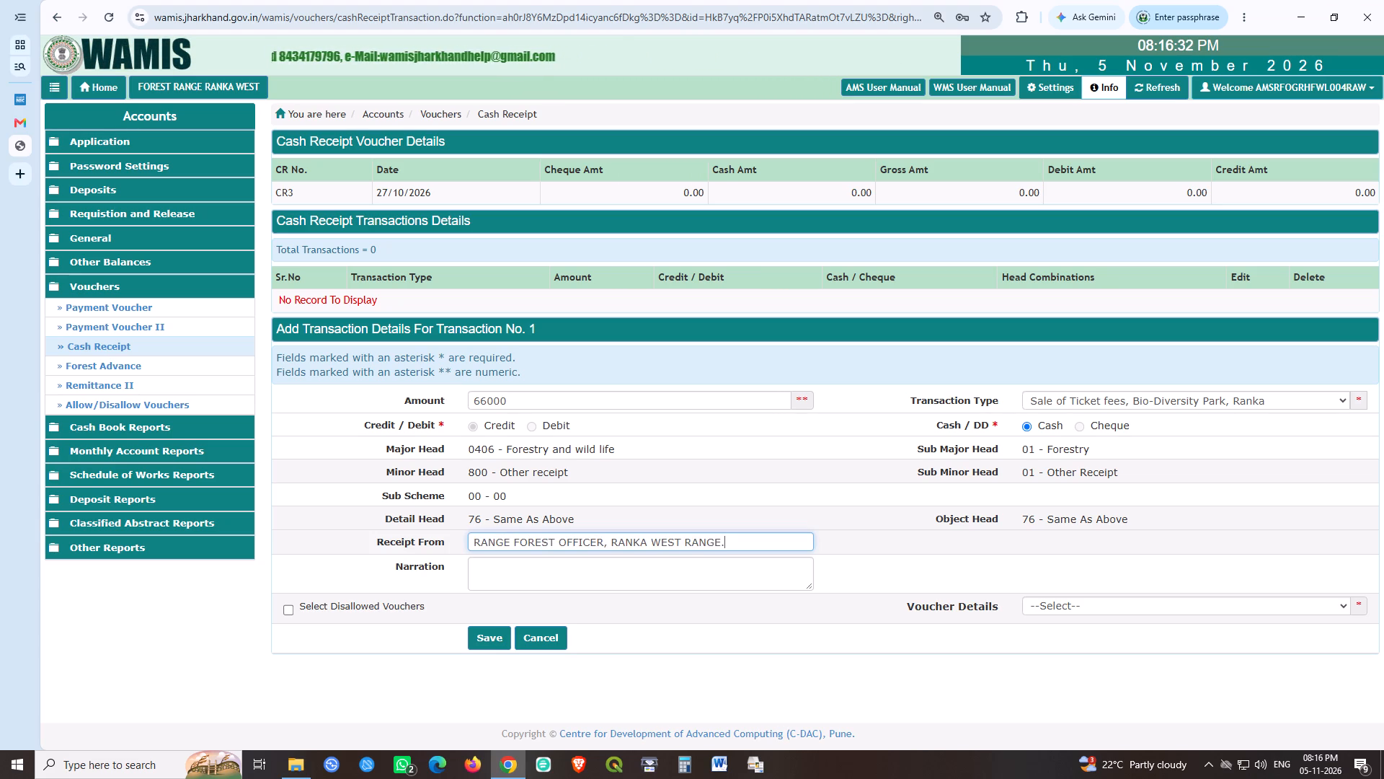
key(Tab)
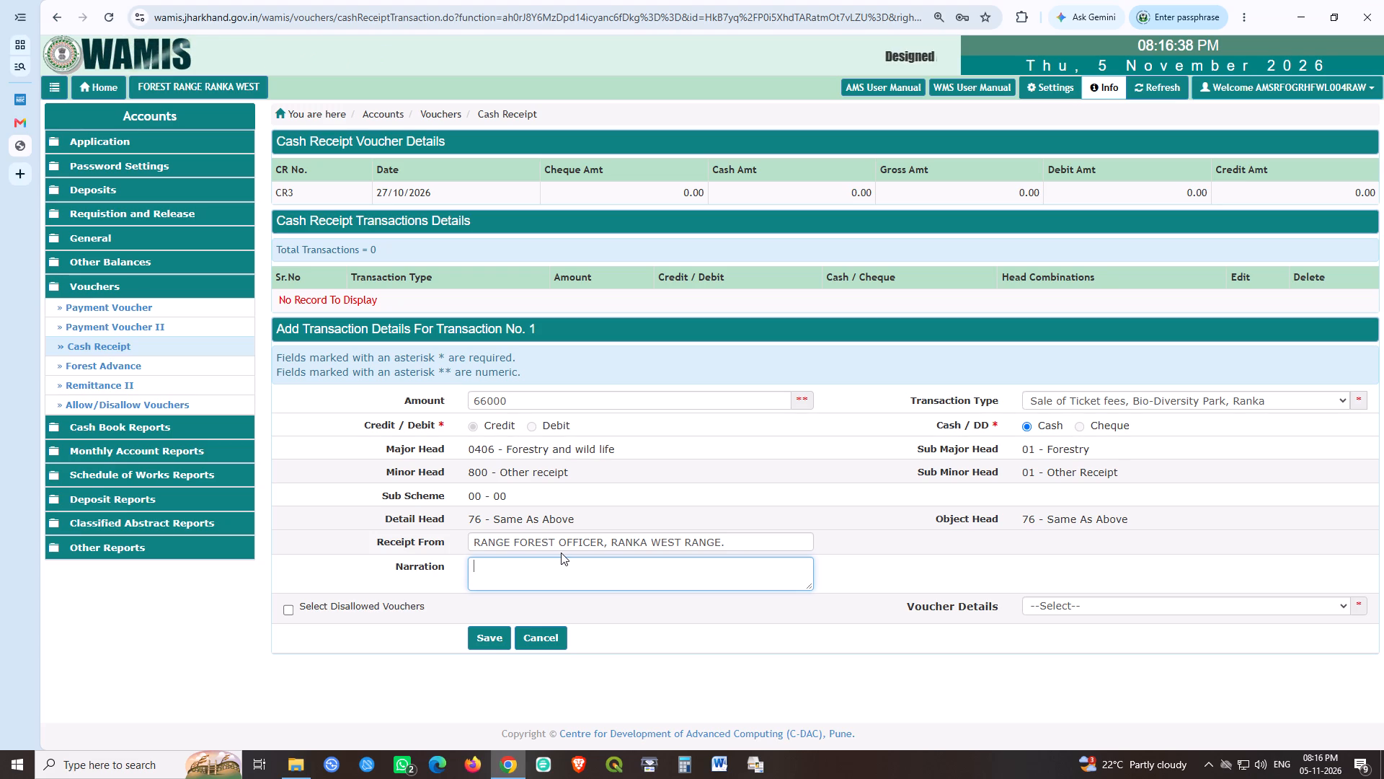
text(SALE PRICE OF)
key(space)
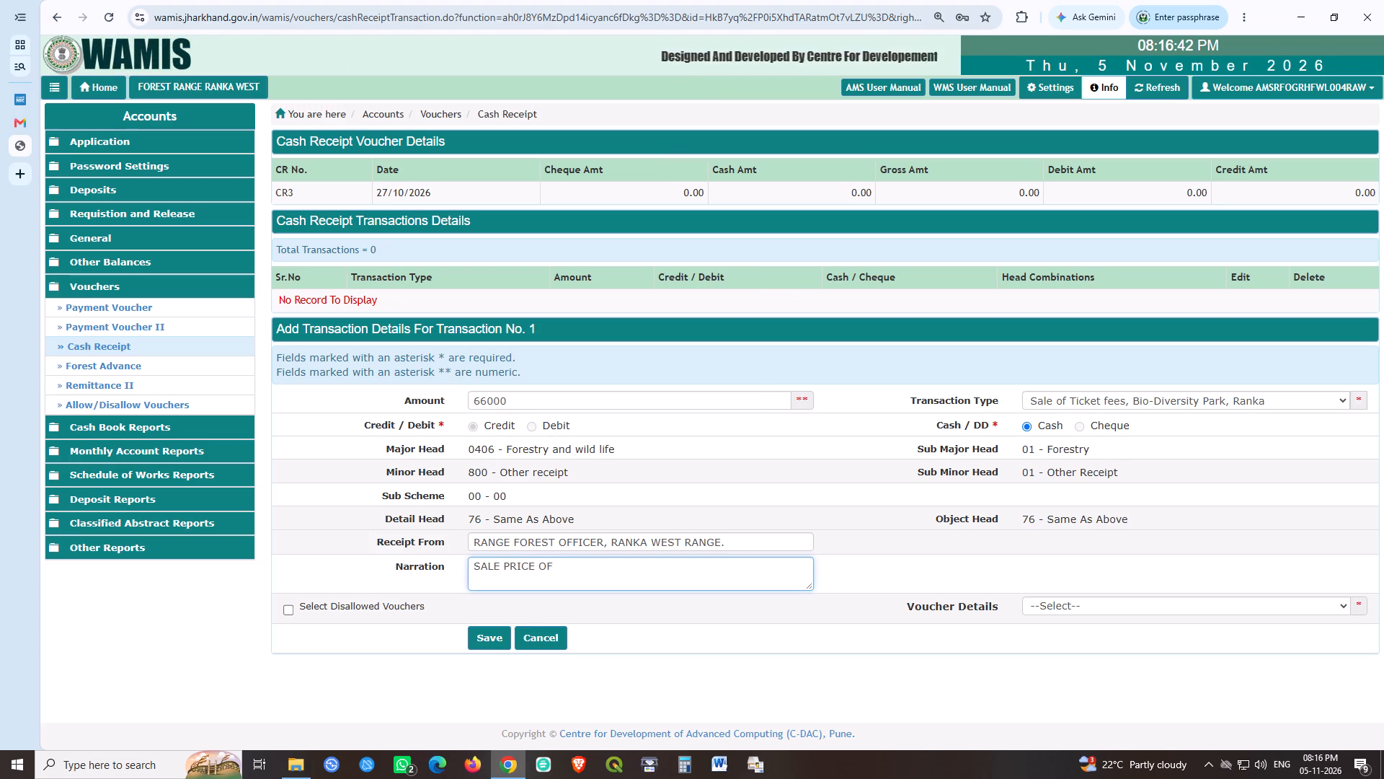
text(TICKET FEES, BIO-DIVERSITY PARK, RANKA.)
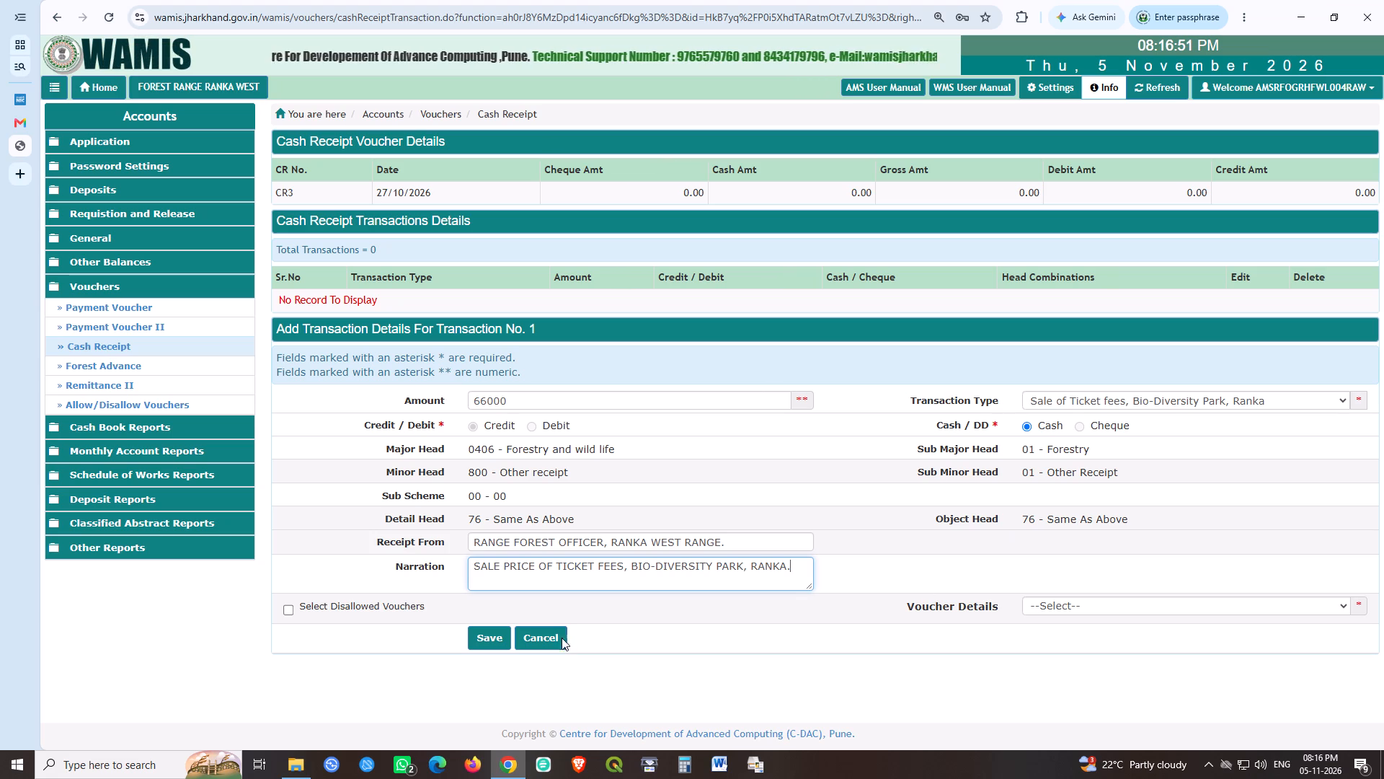
click(481, 637)
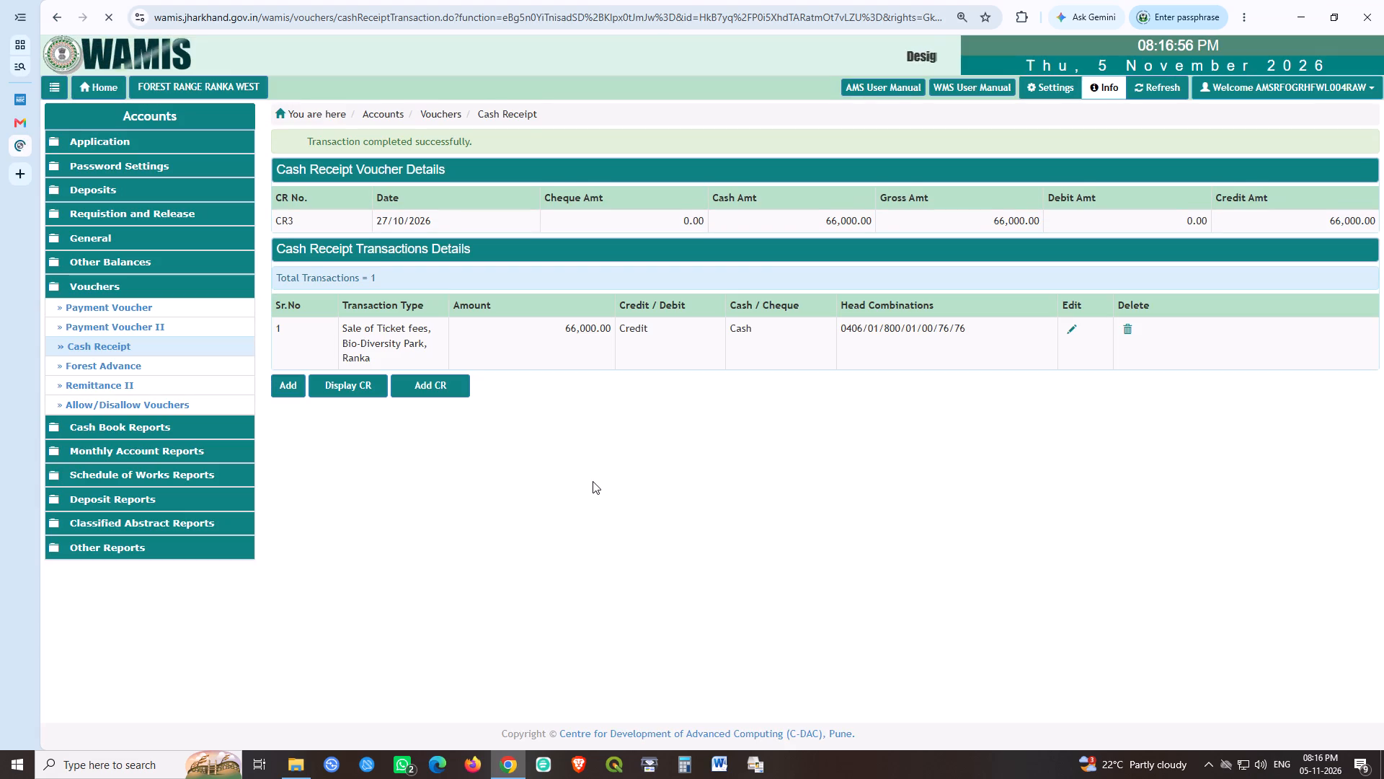
Create and save the next cash receipt voucher, dated 31 October 2026.
click(445, 386)
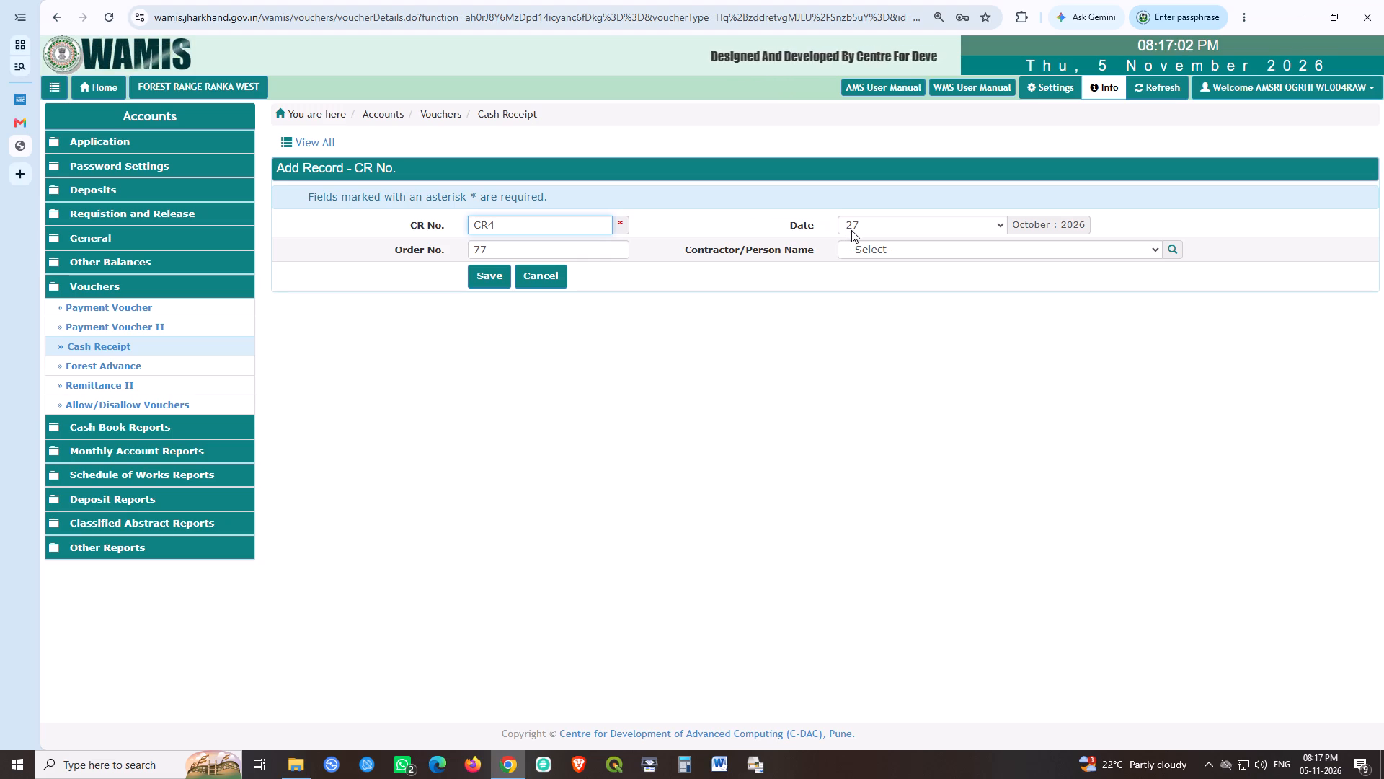
click(890, 228)
scroll(893, 472, down, 1)
click(879, 583)
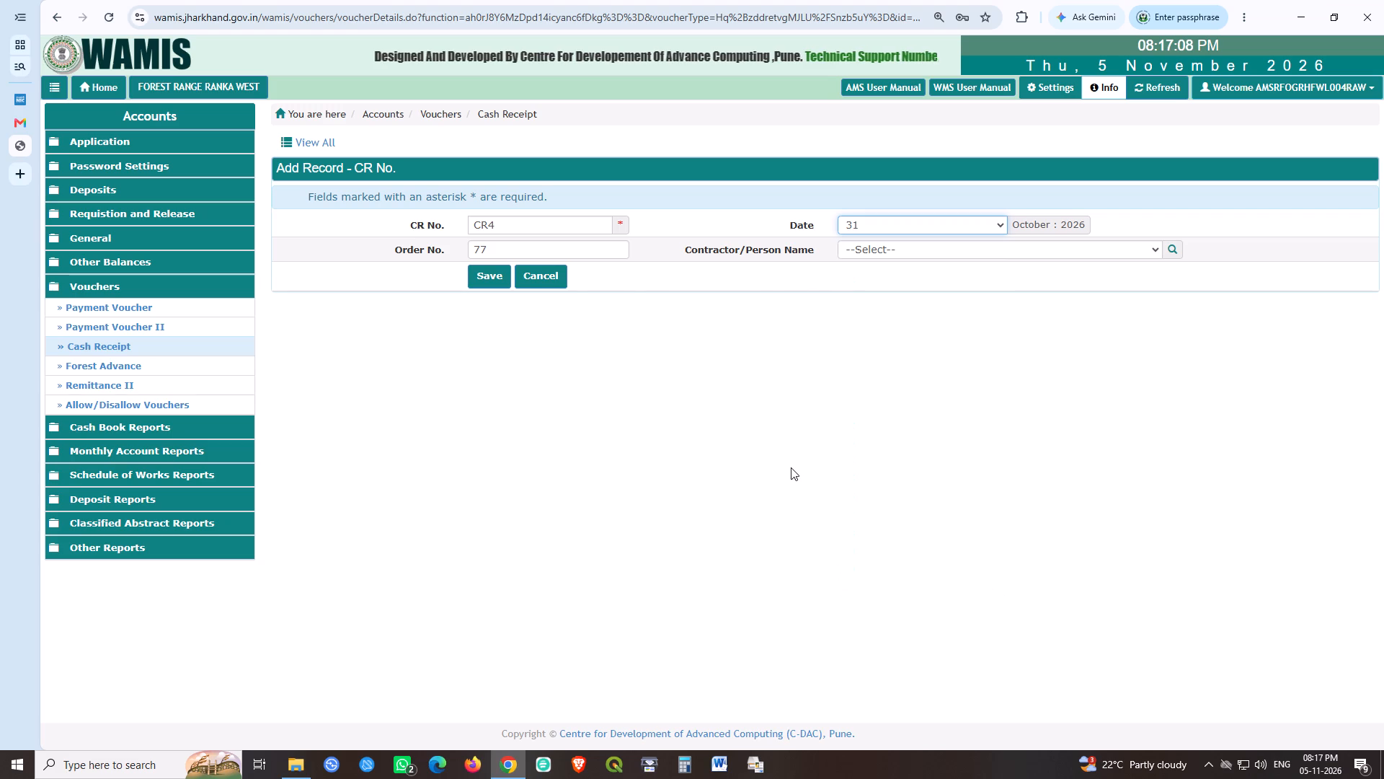
click(483, 278)
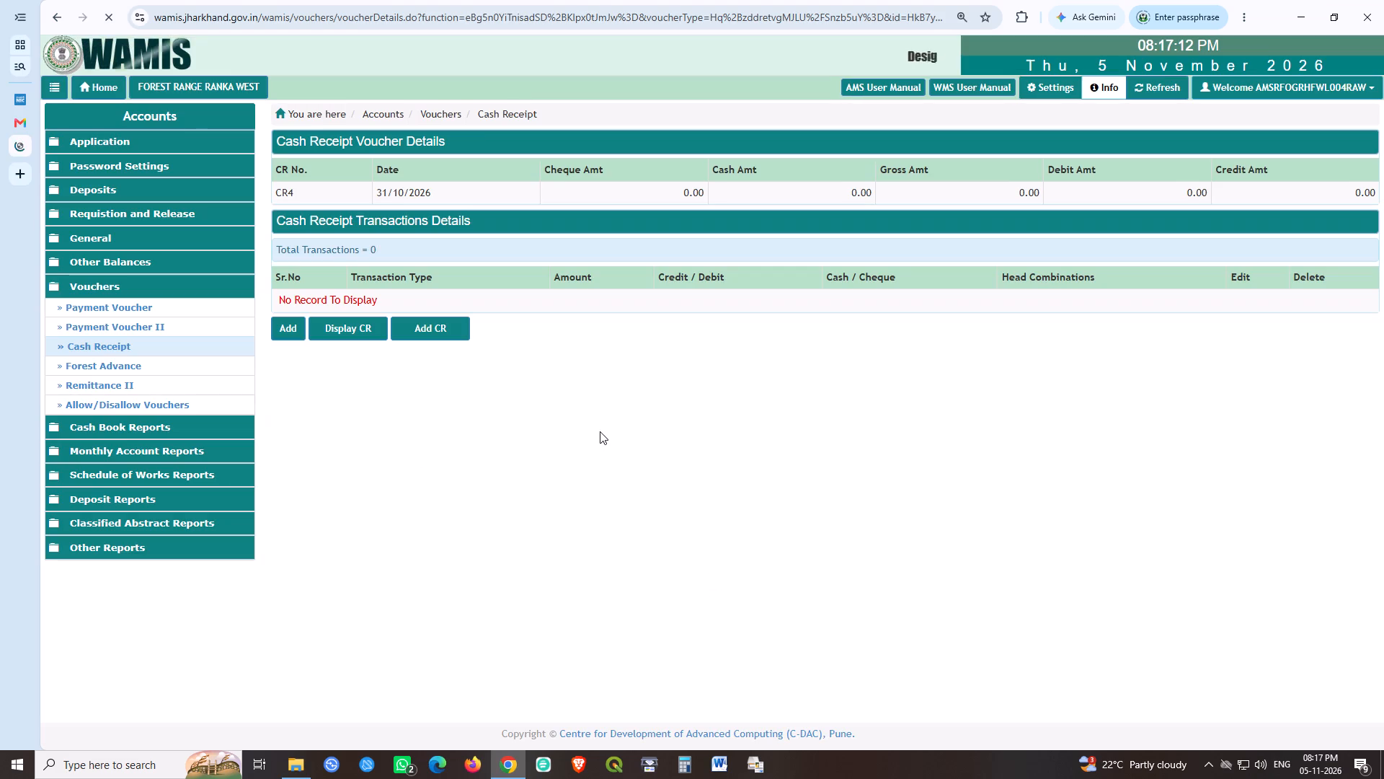
Start a transaction on the 31 October receipt with amount 6620 and type "Sale of Ticket fees, Bio-Diversity Park, Ranka".
click(292, 332)
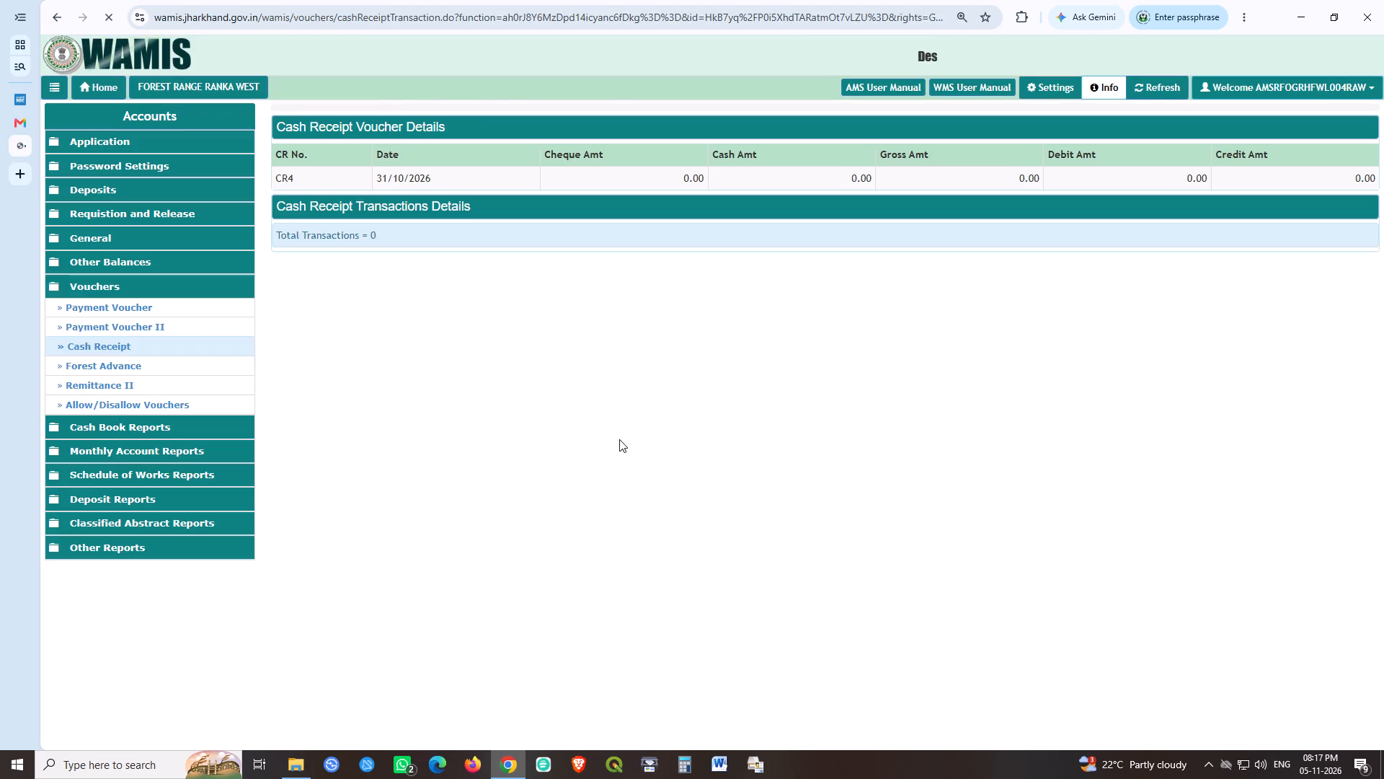
text(6600)
key(BackSpace)
key(BackSpace)
text(20)
key(Tab)
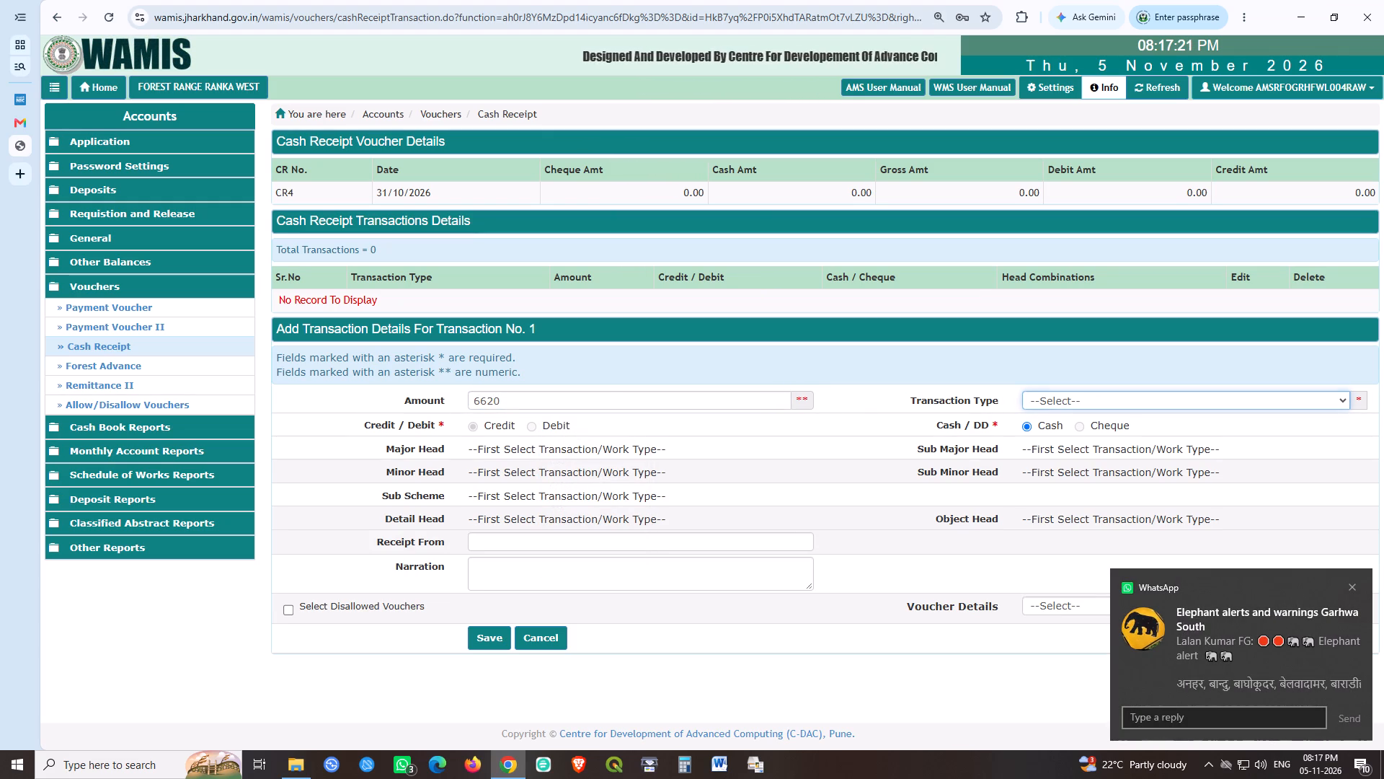
key(Down)
key(Down)
key(Down)
key(Down)
key(Down)
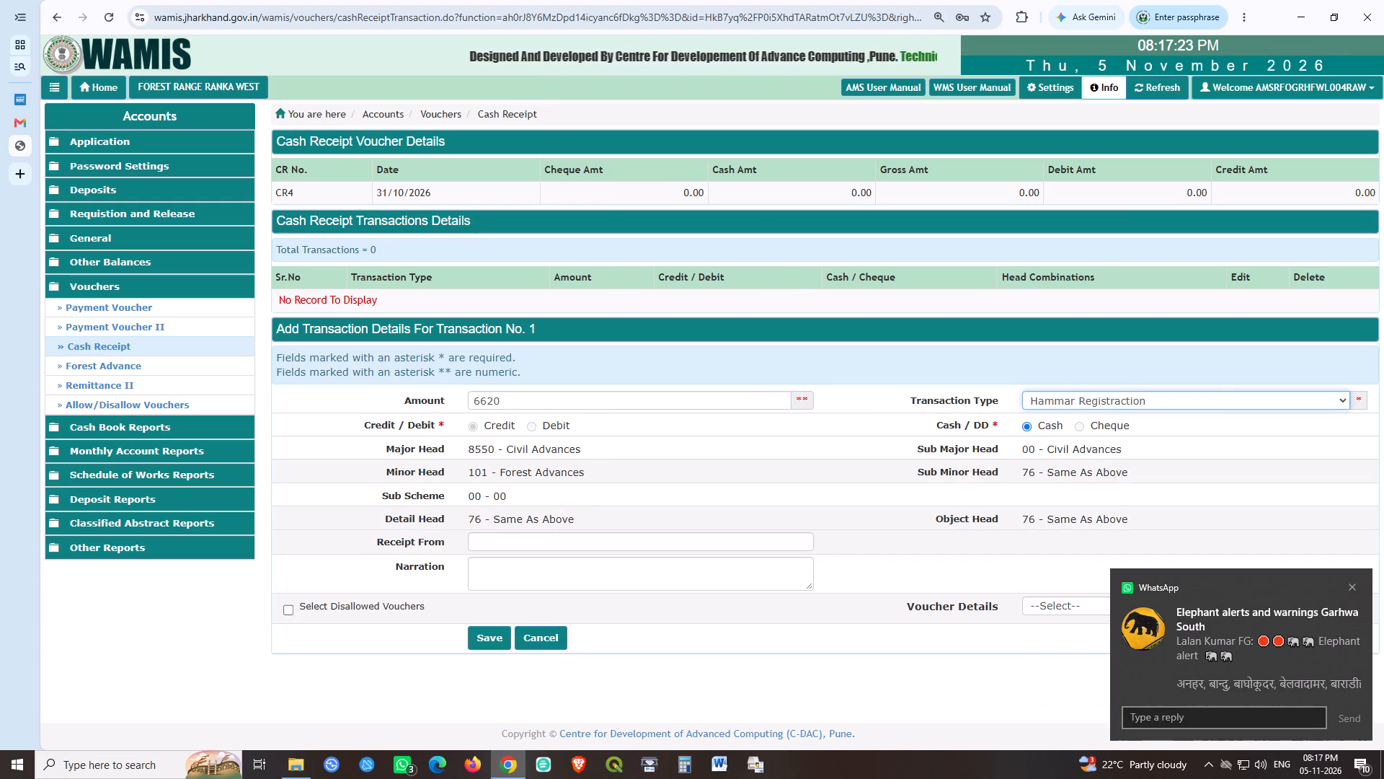
key(Down)
key(Down)
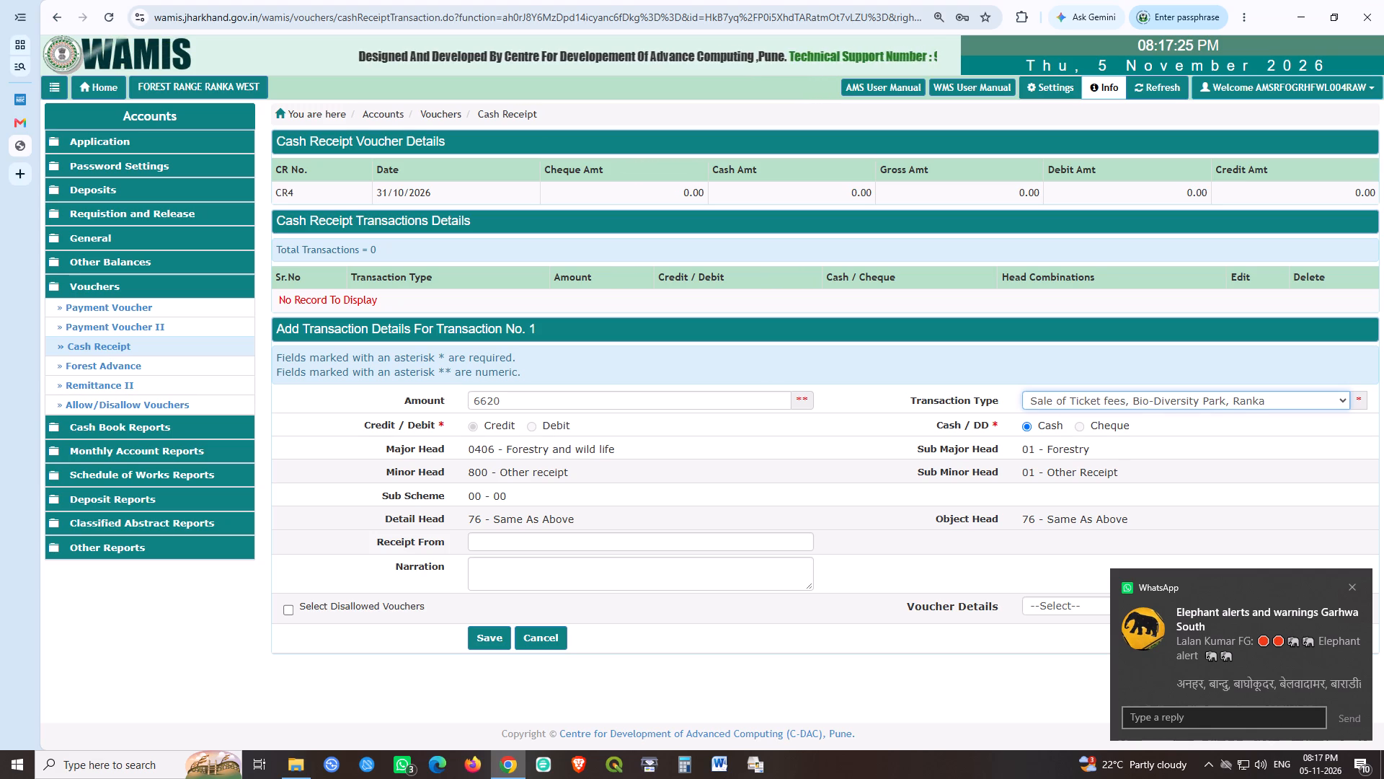
key(Tab)
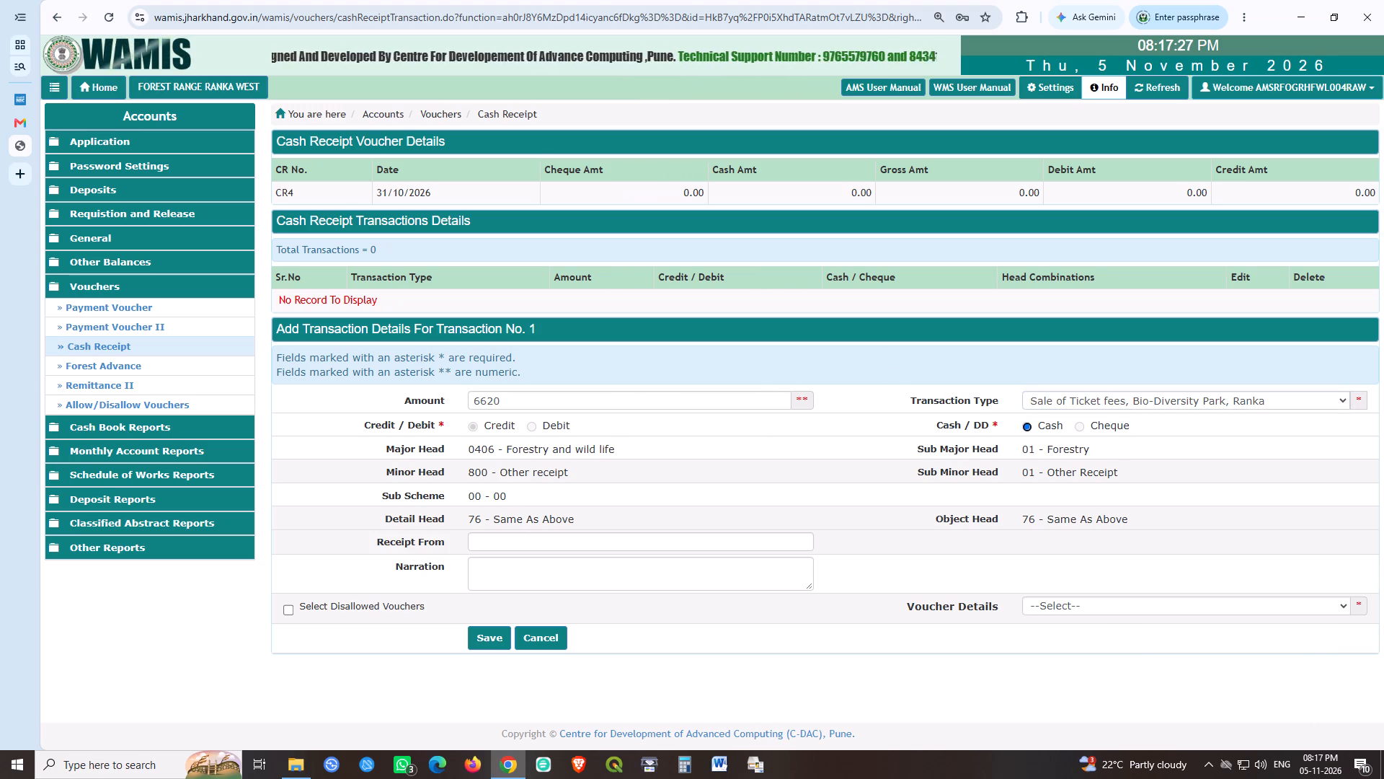
Enter "RANGE FOREST OFFICER, RANKA WEST RANGE." as the source of the 6620 receipt.
click(508, 545)
text(RANGE O)
key(BackSpace)
text(FOREST OFFICER, RANKA WEST RANGE.)
key(Tab)
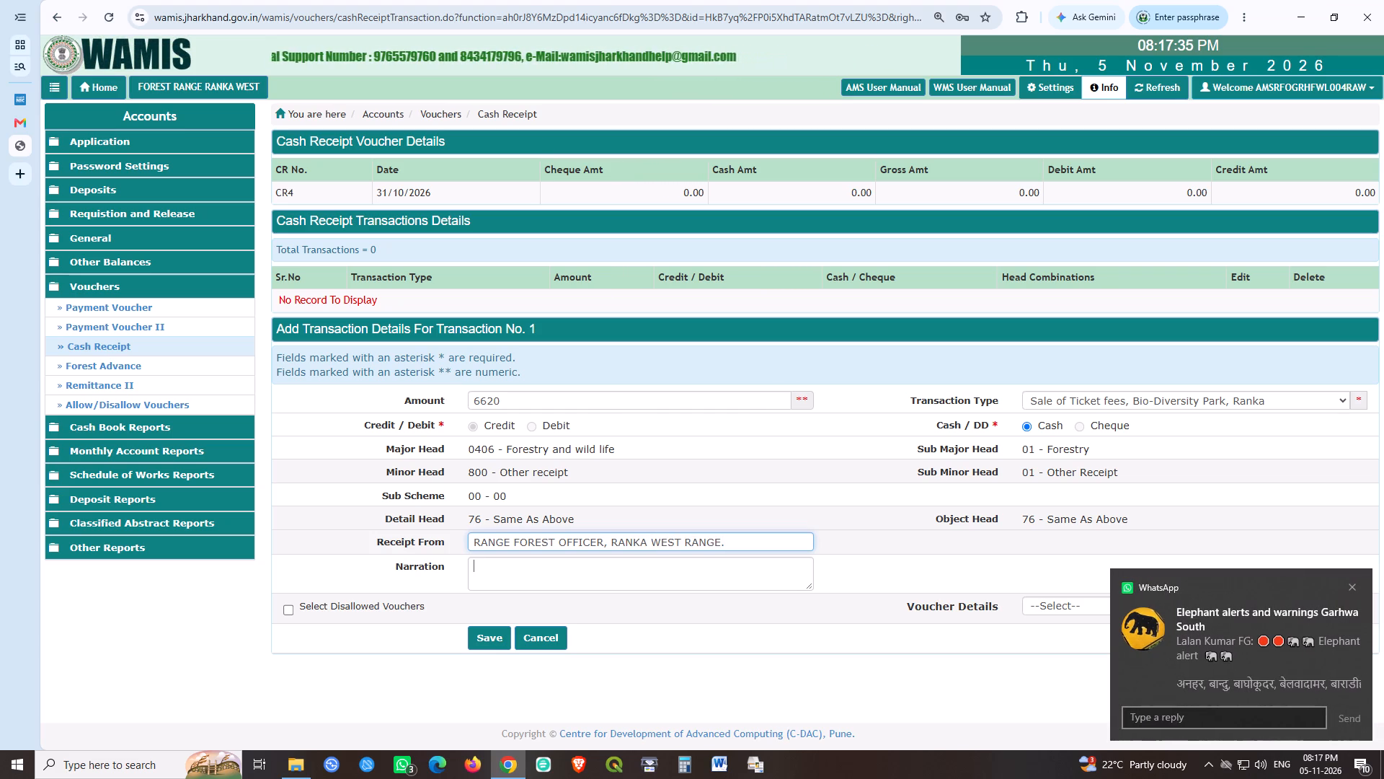
click(1357, 584)
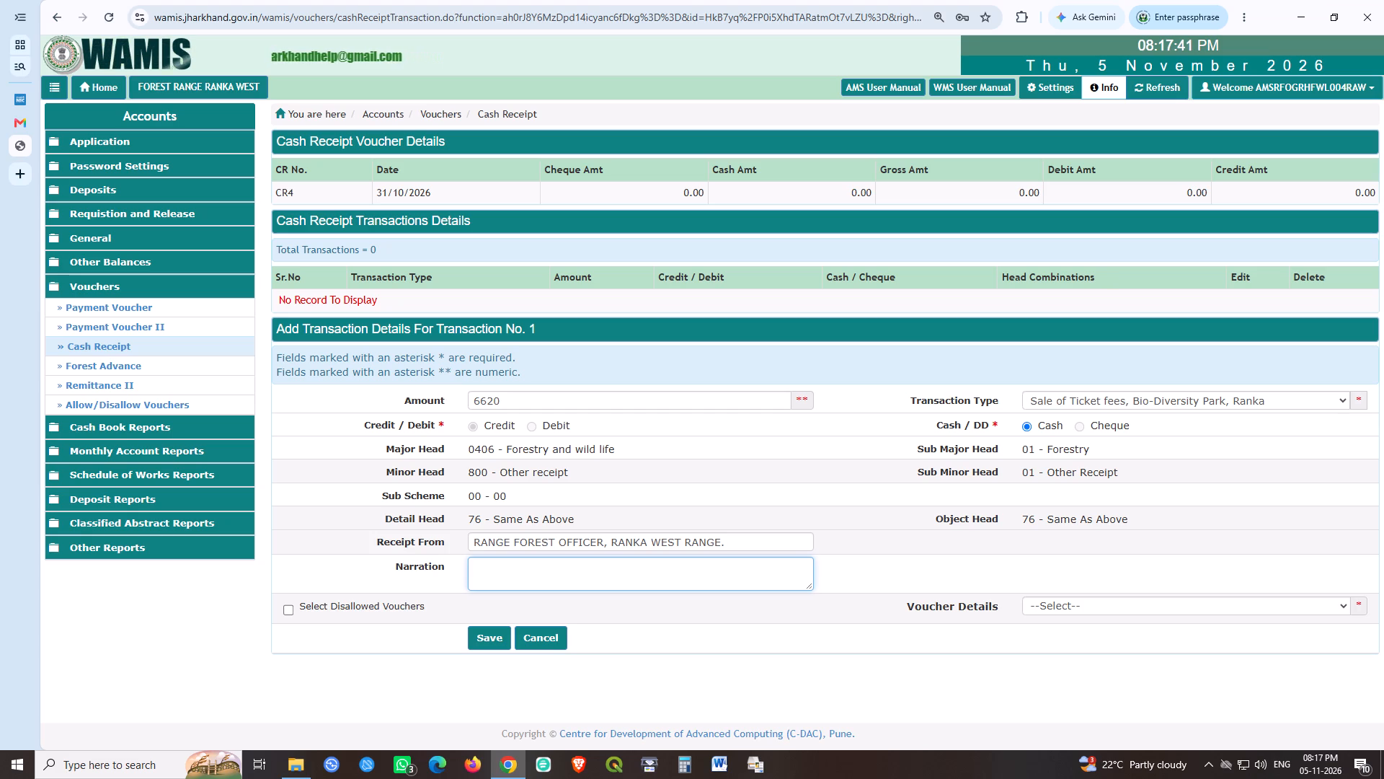
Enter the narration "SALE OF TICKET FEES, BIO-DIVERSITY PARK, RANKA." and save the 6620 transaction.
text(SALE, PR)
key(BackSpace)
key(BackSpace)
key(BackSpace)
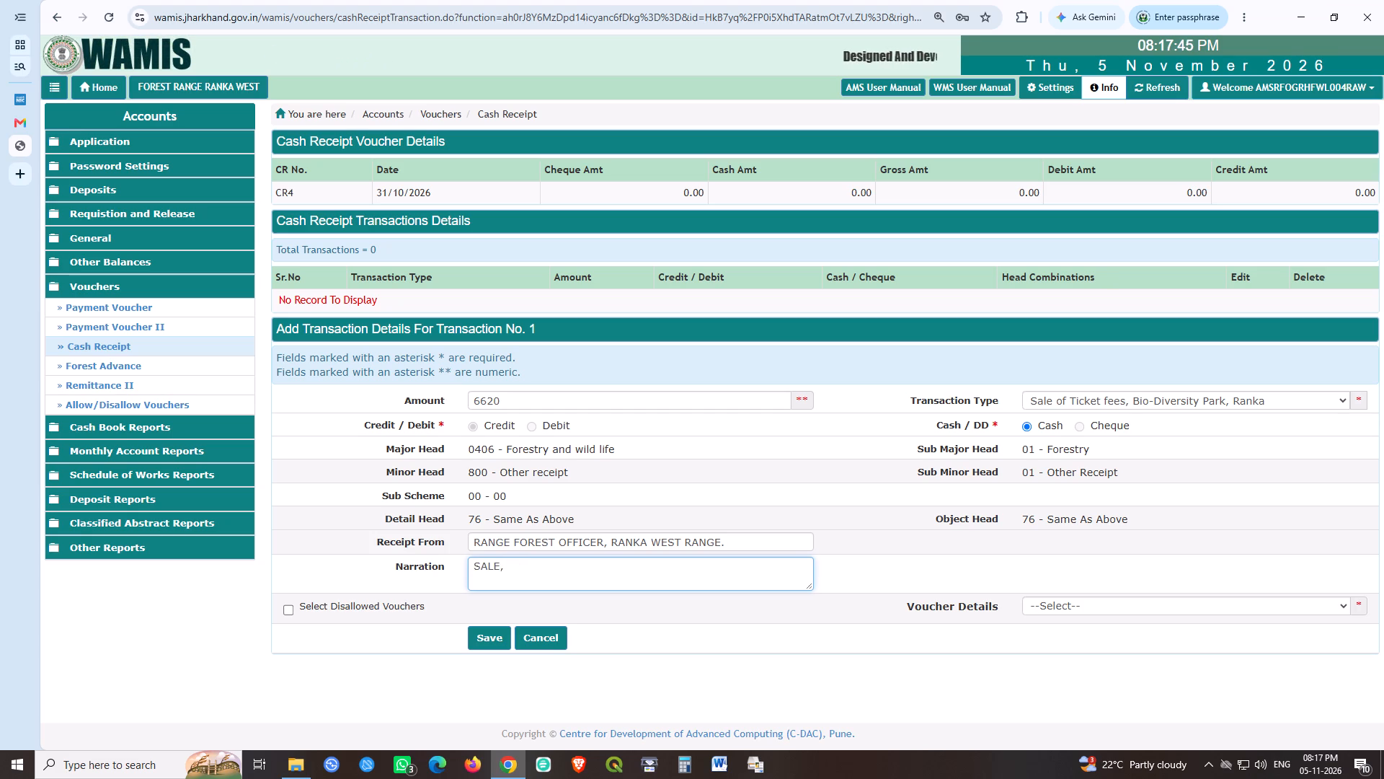
key(BackSpace)
key(space)
text(OF TICKET FEES, BIO)
text(-DIVERSITY PARK)
key(ctrl+alt+comma)
key(space)
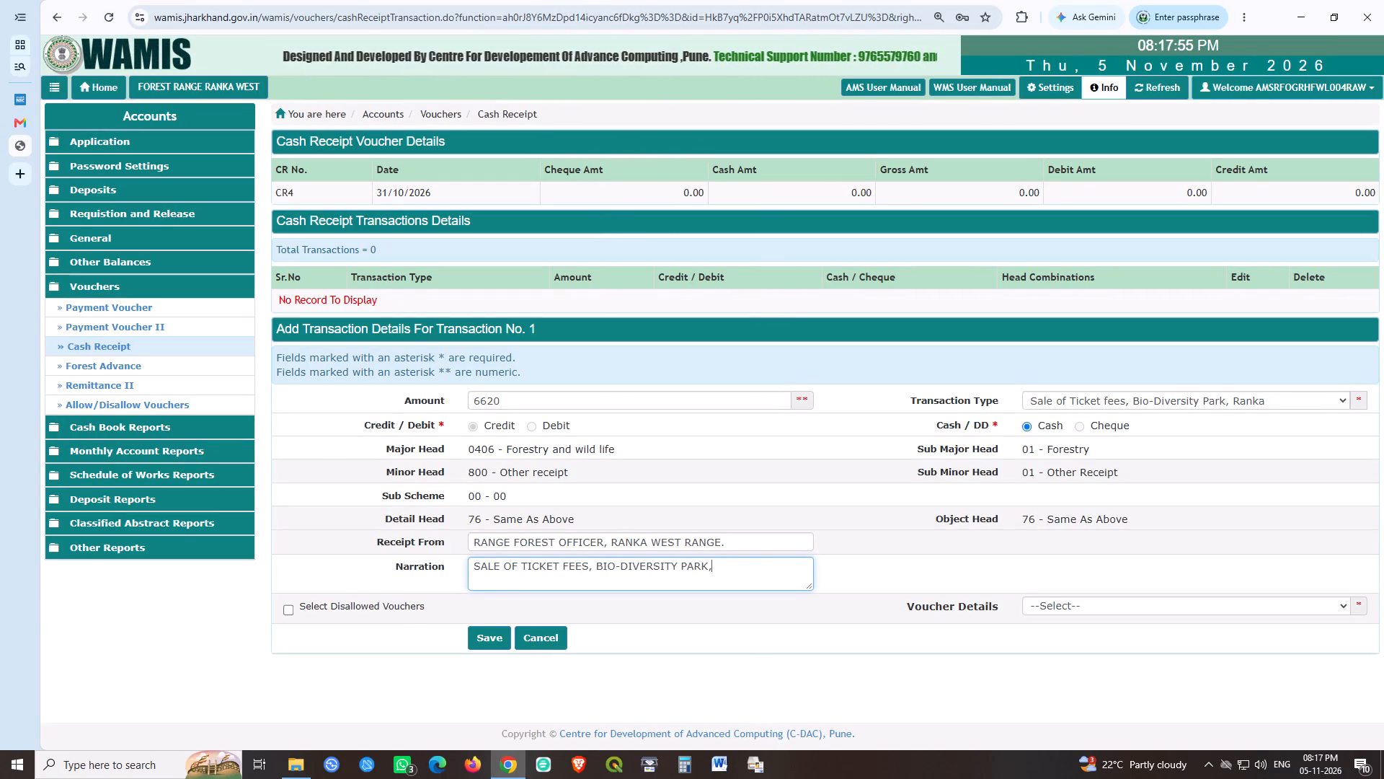
key(space)
text(RANKA.)
click(878, 560)
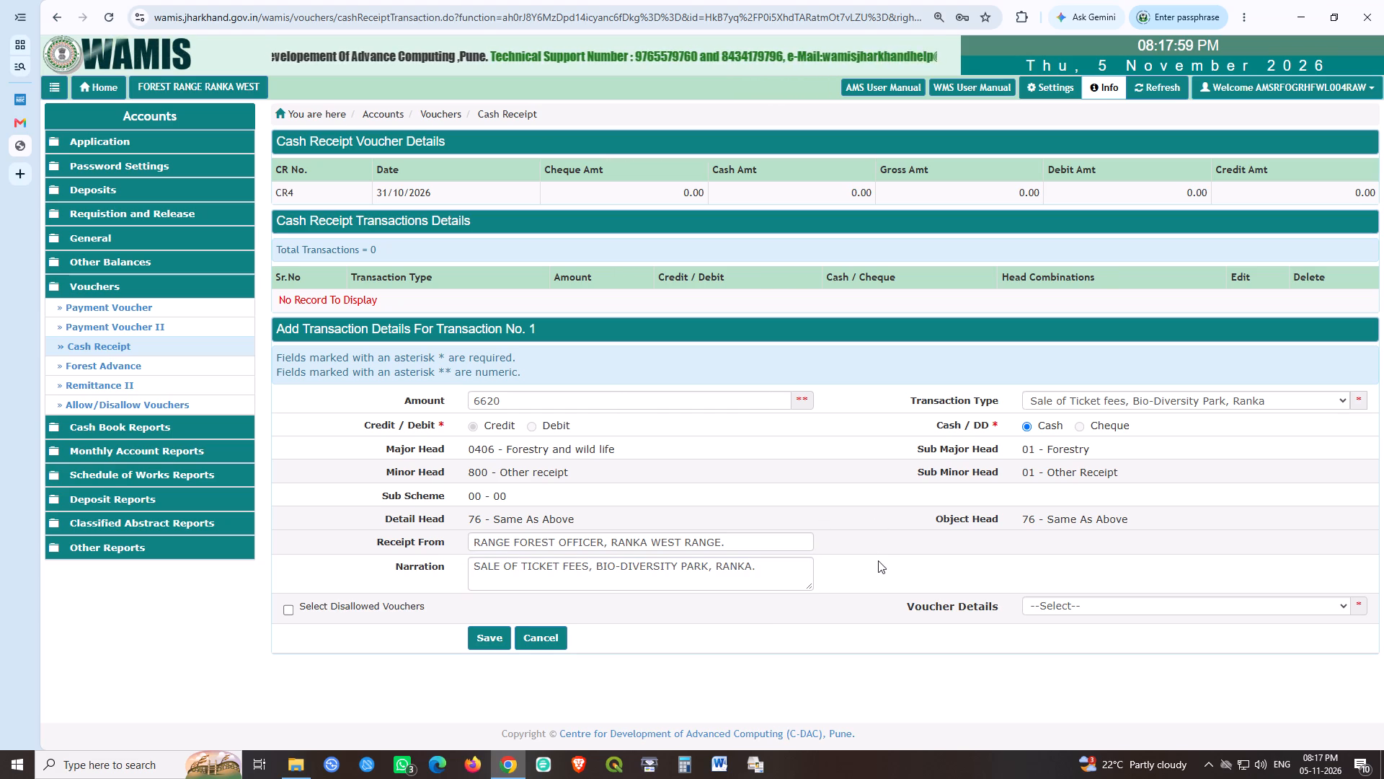
click(489, 634)
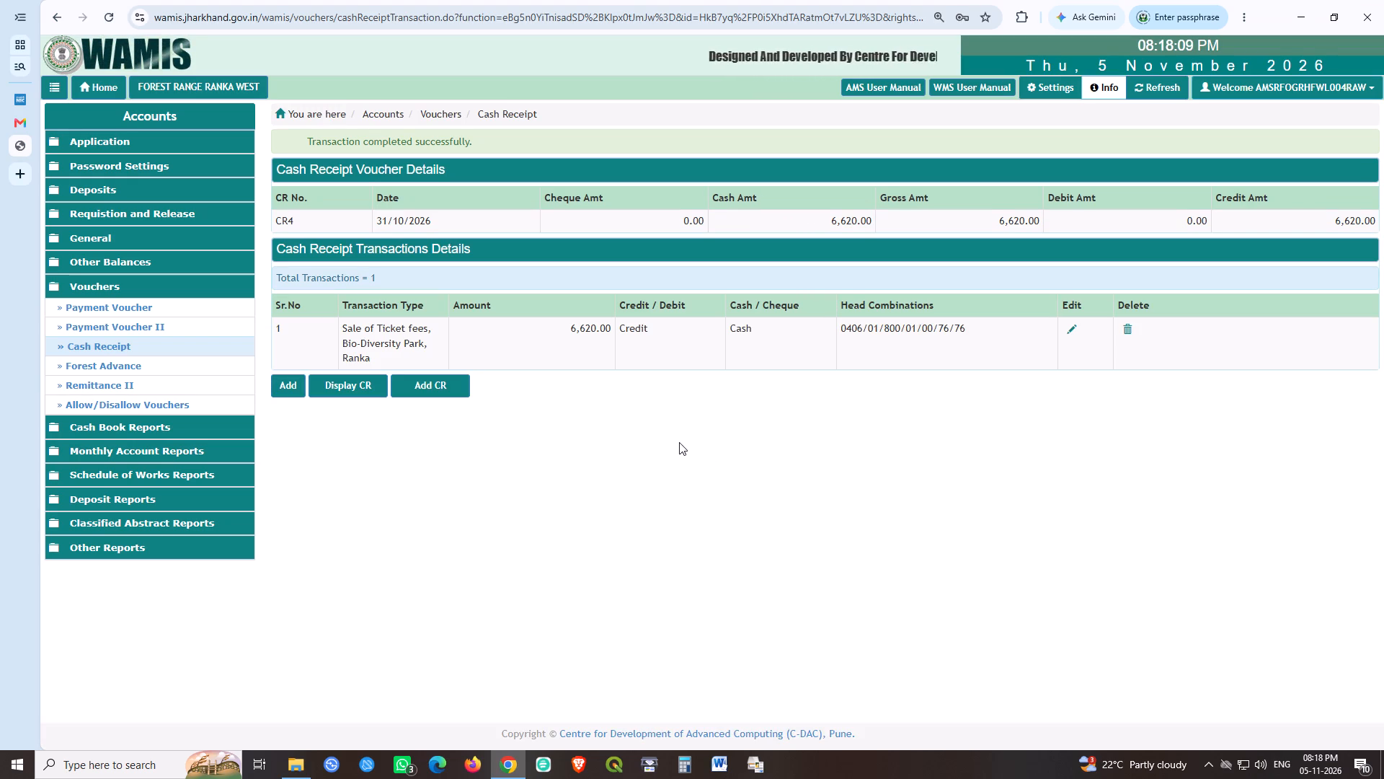
Create and save another cash receipt voucher, dated 24 October 2026.
click(462, 387)
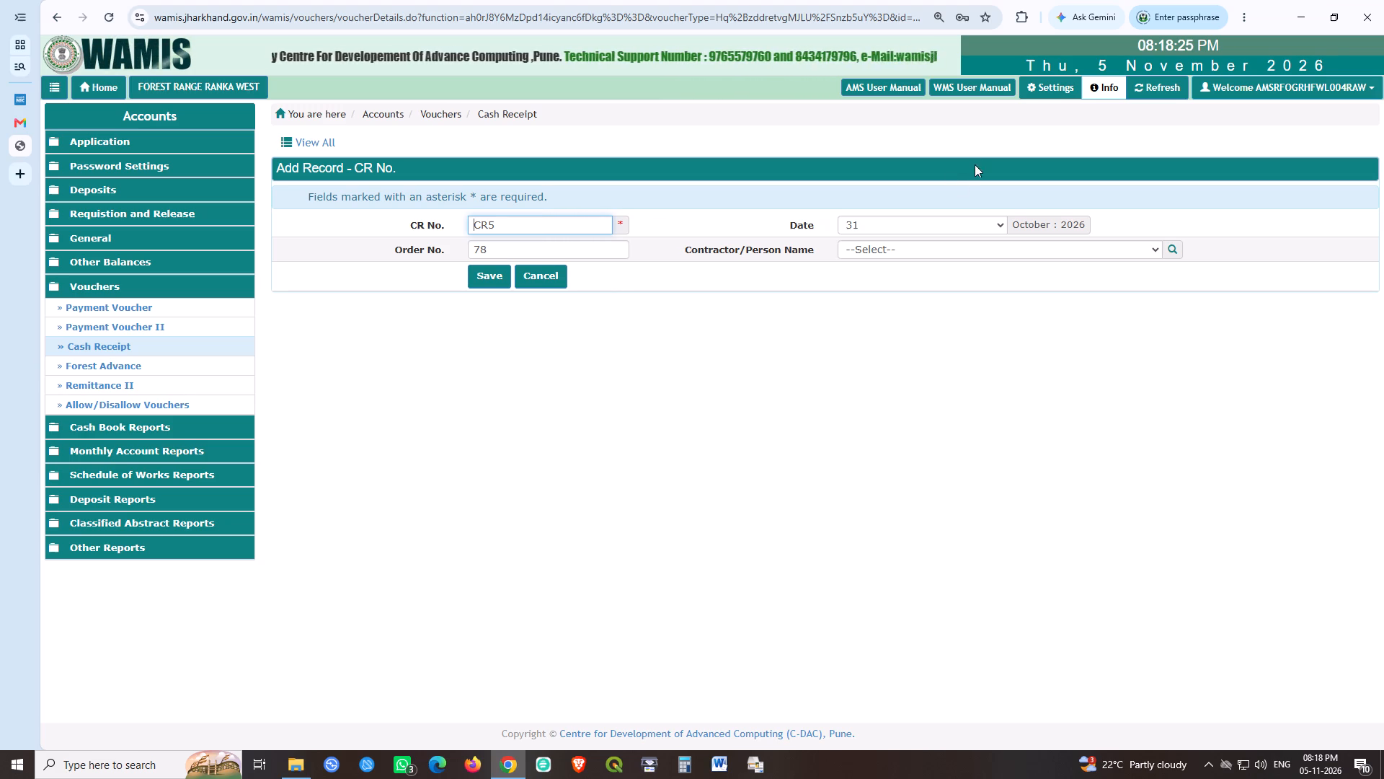
click(876, 231)
scroll(877, 358, down, 1)
click(857, 454)
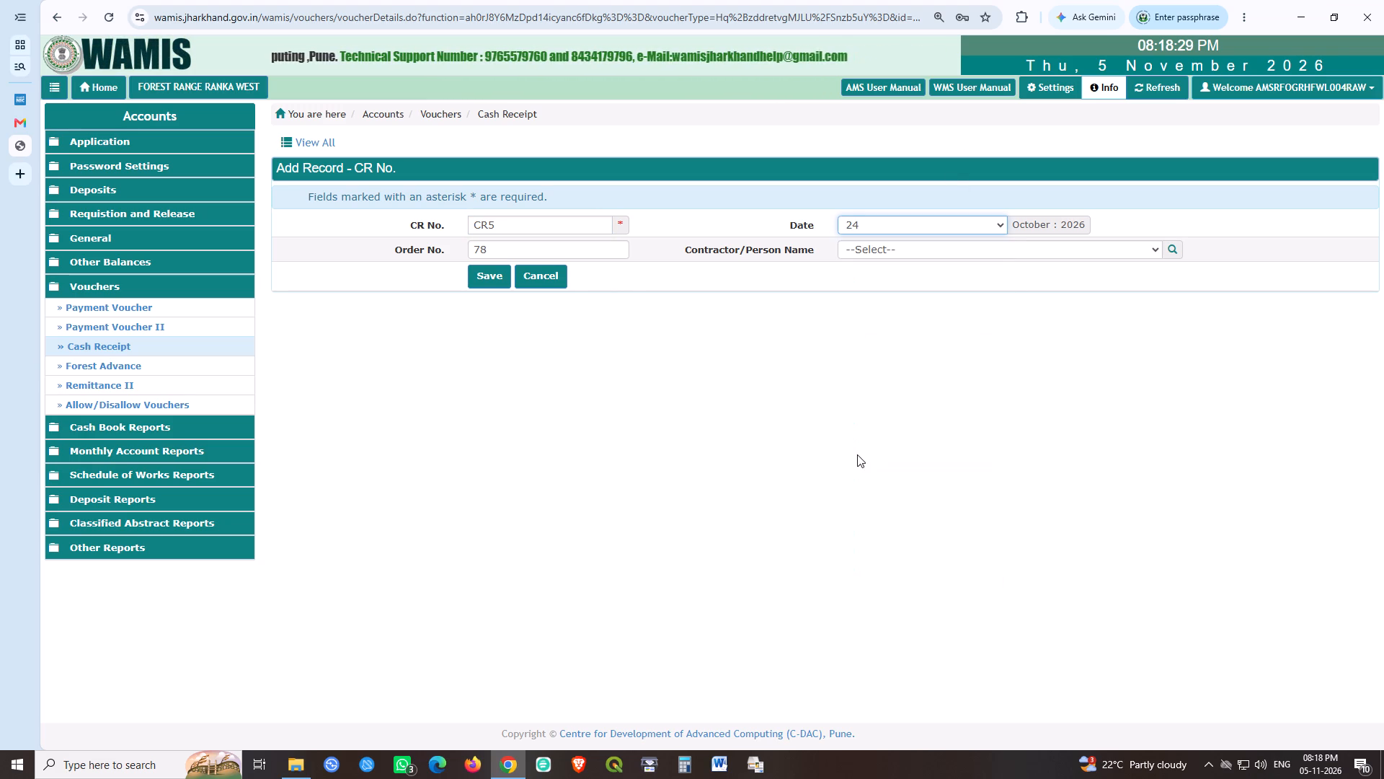
click(502, 278)
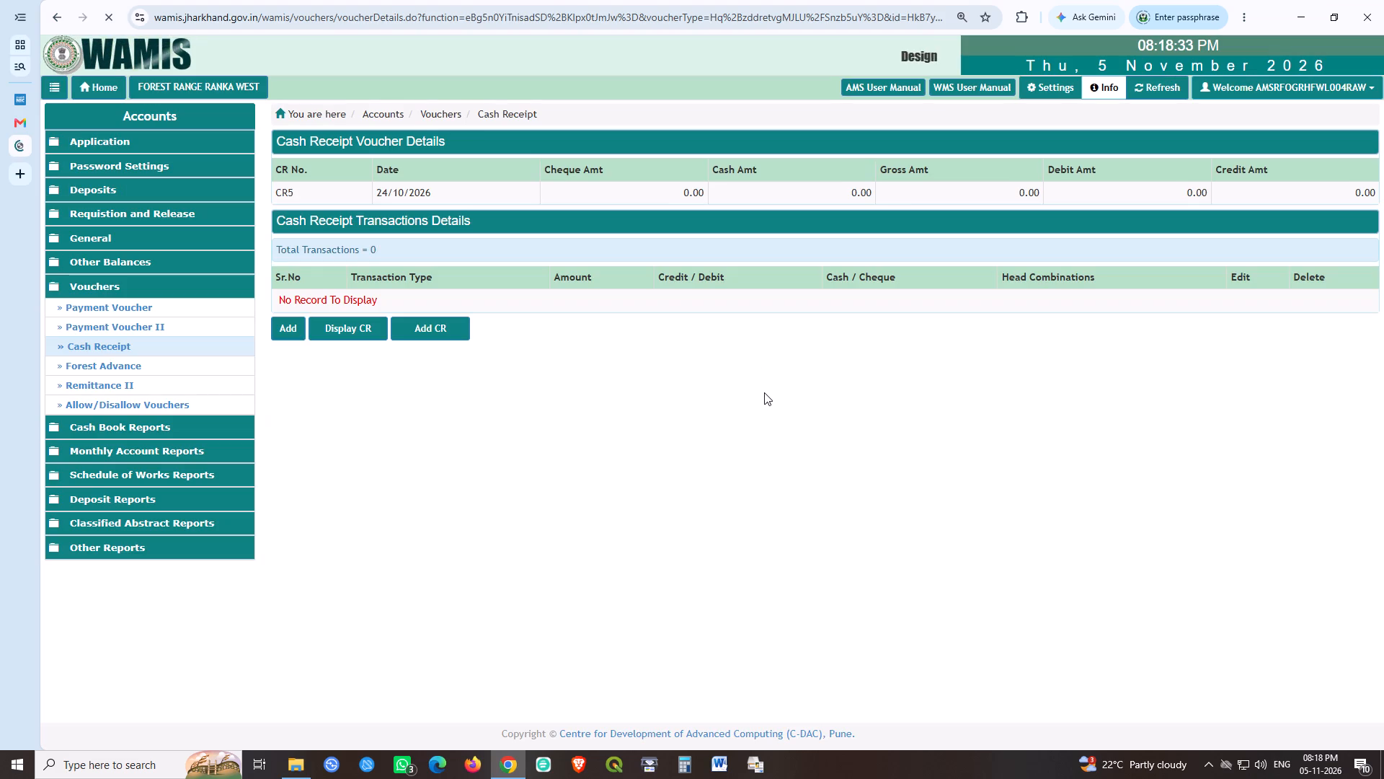
Start a transaction on the new 24 October receipt with amount 71650 and type "Sale Price of Plants".
click(298, 320)
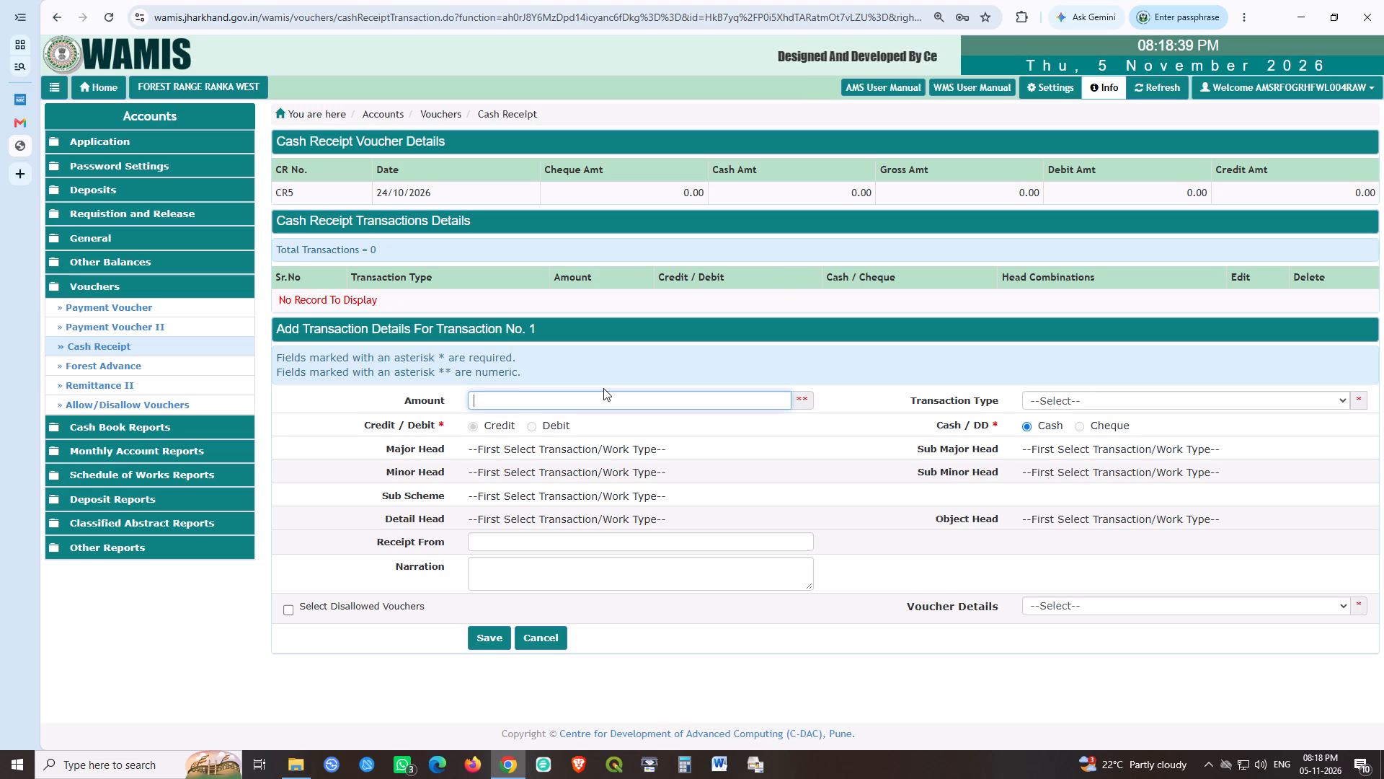
text(71)
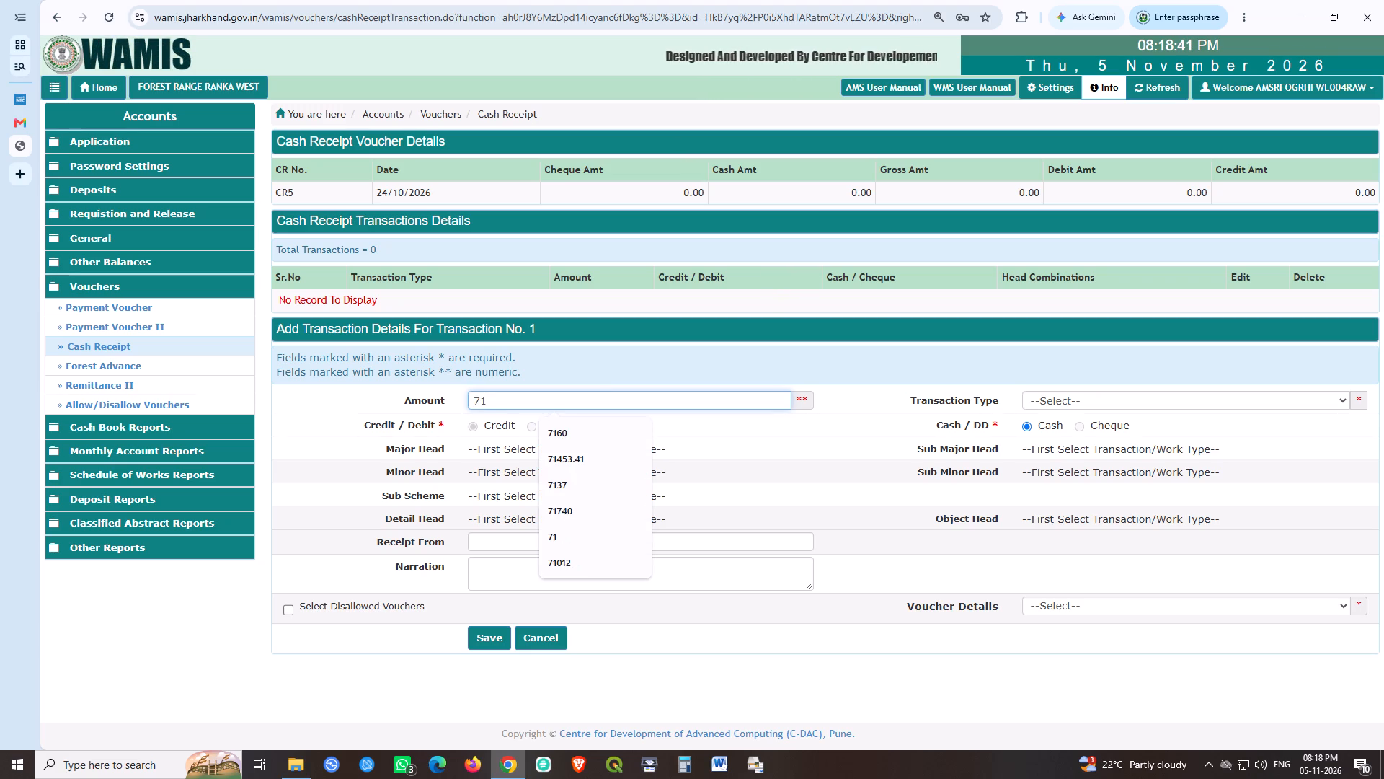
text(650)
key(Tab)
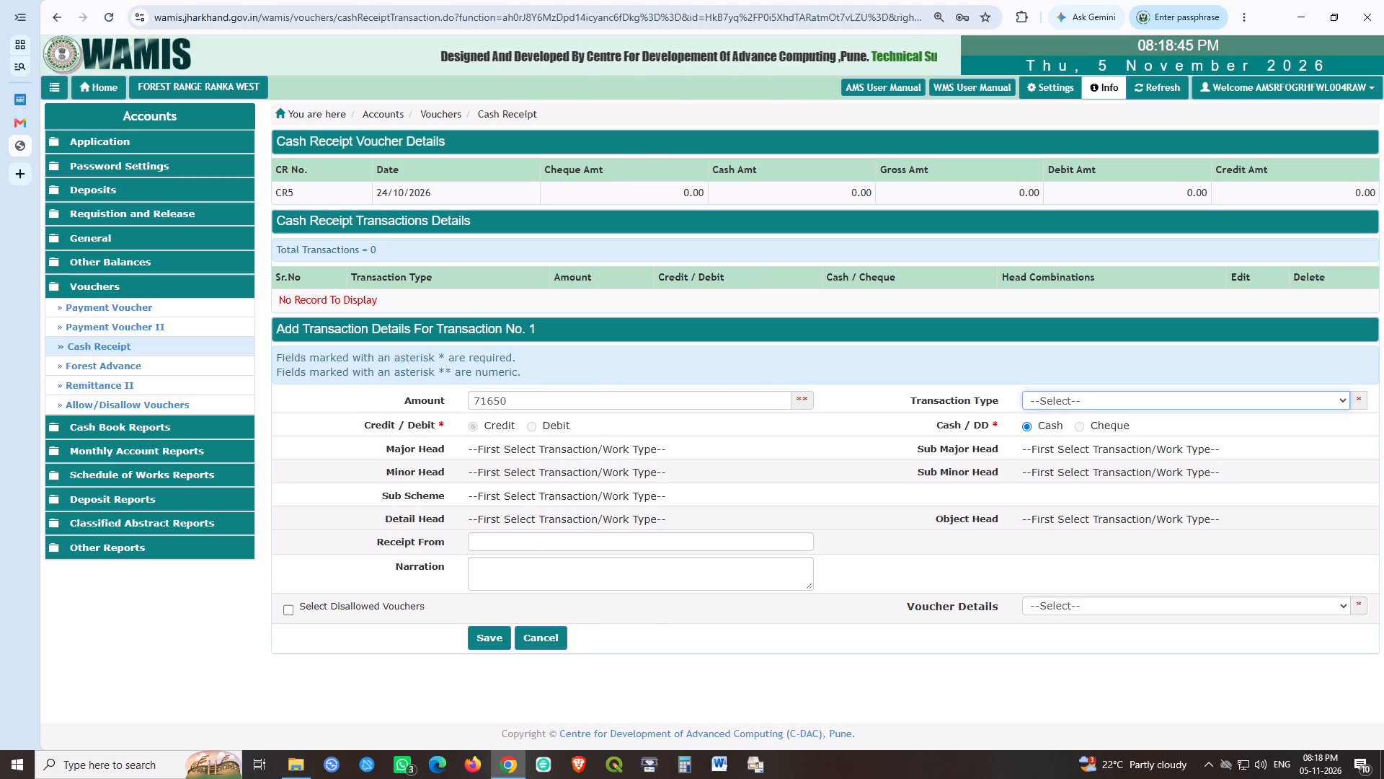
click(1065, 405)
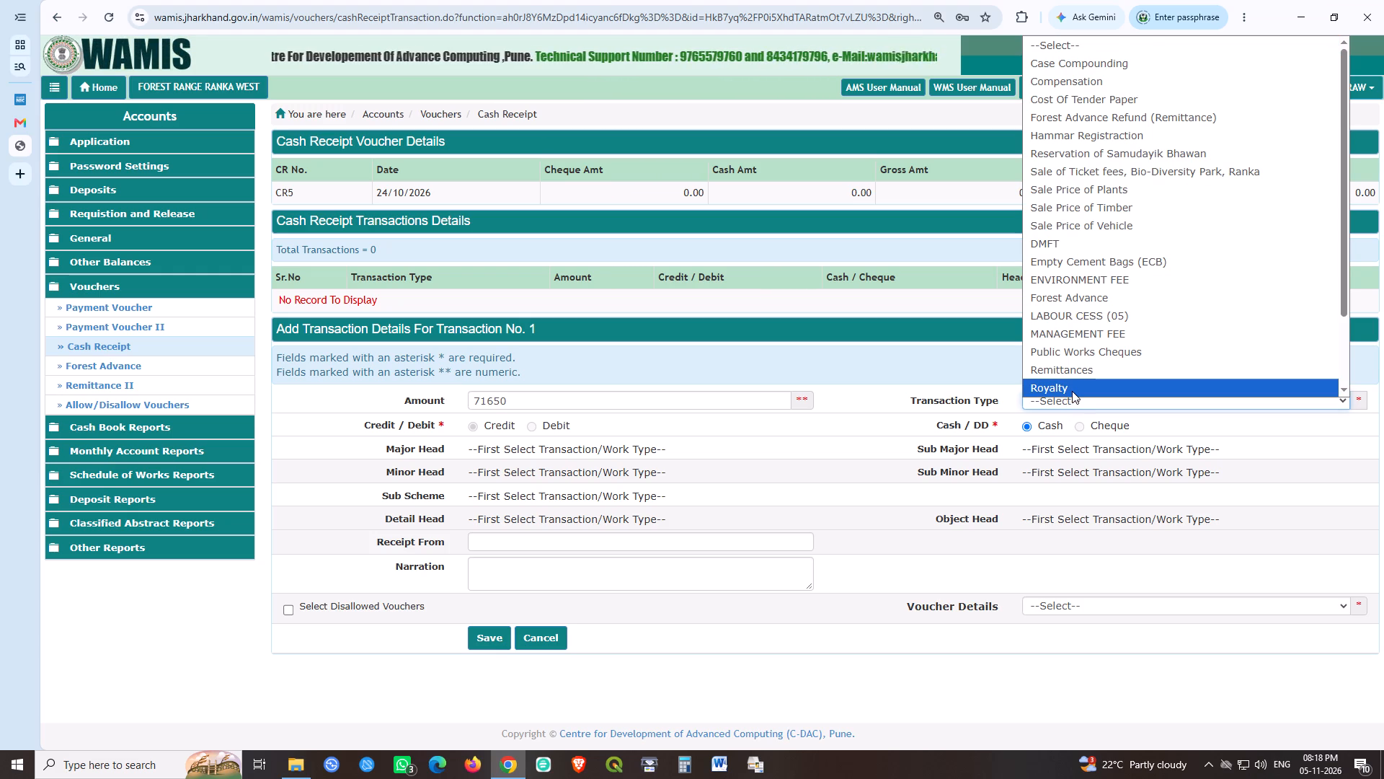
key(s)
text(SSSS)
click(1200, 100)
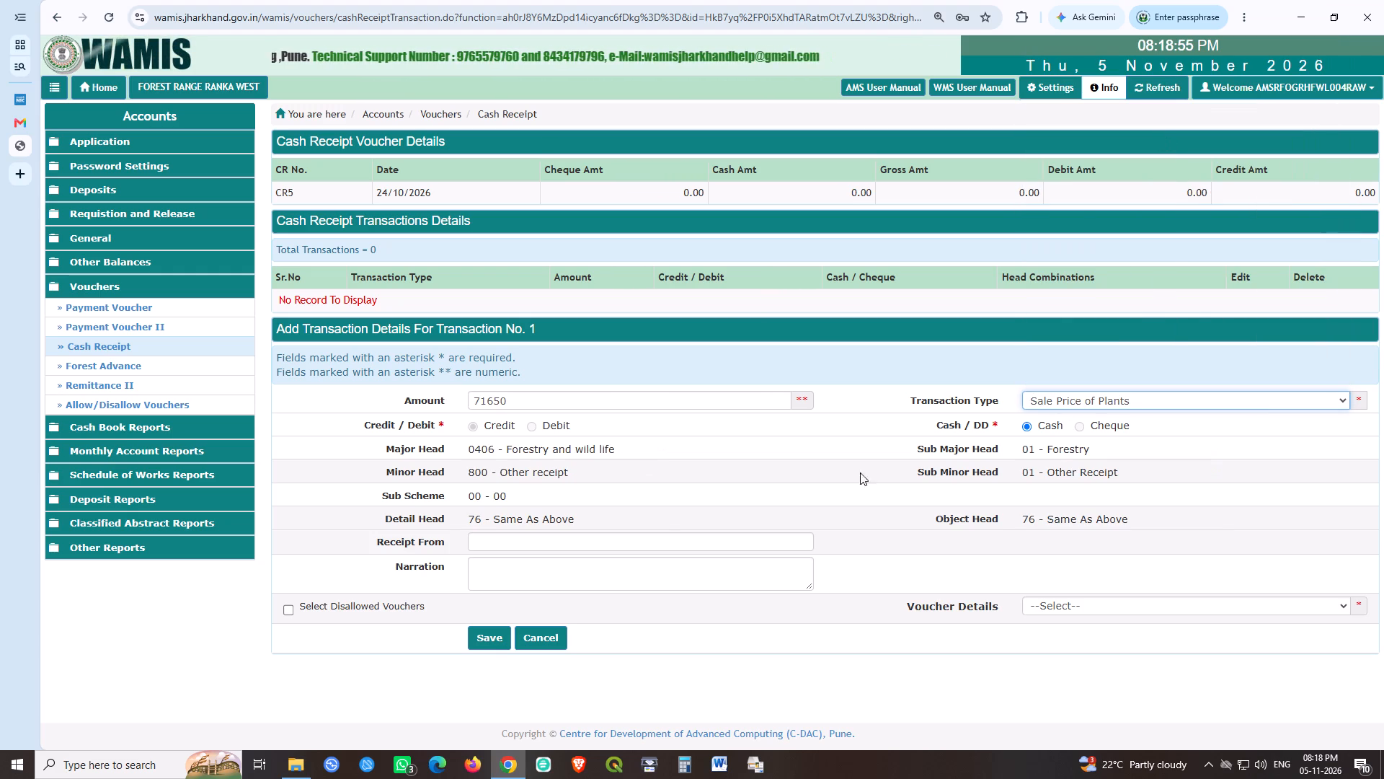
Enter "RANGE FOREST OFFICER, RANKA WEST RANGE." as the source of the 71650 plant-sale receipt.
click(523, 535)
text(RANGE FOREST OF)
key(BackSpace)
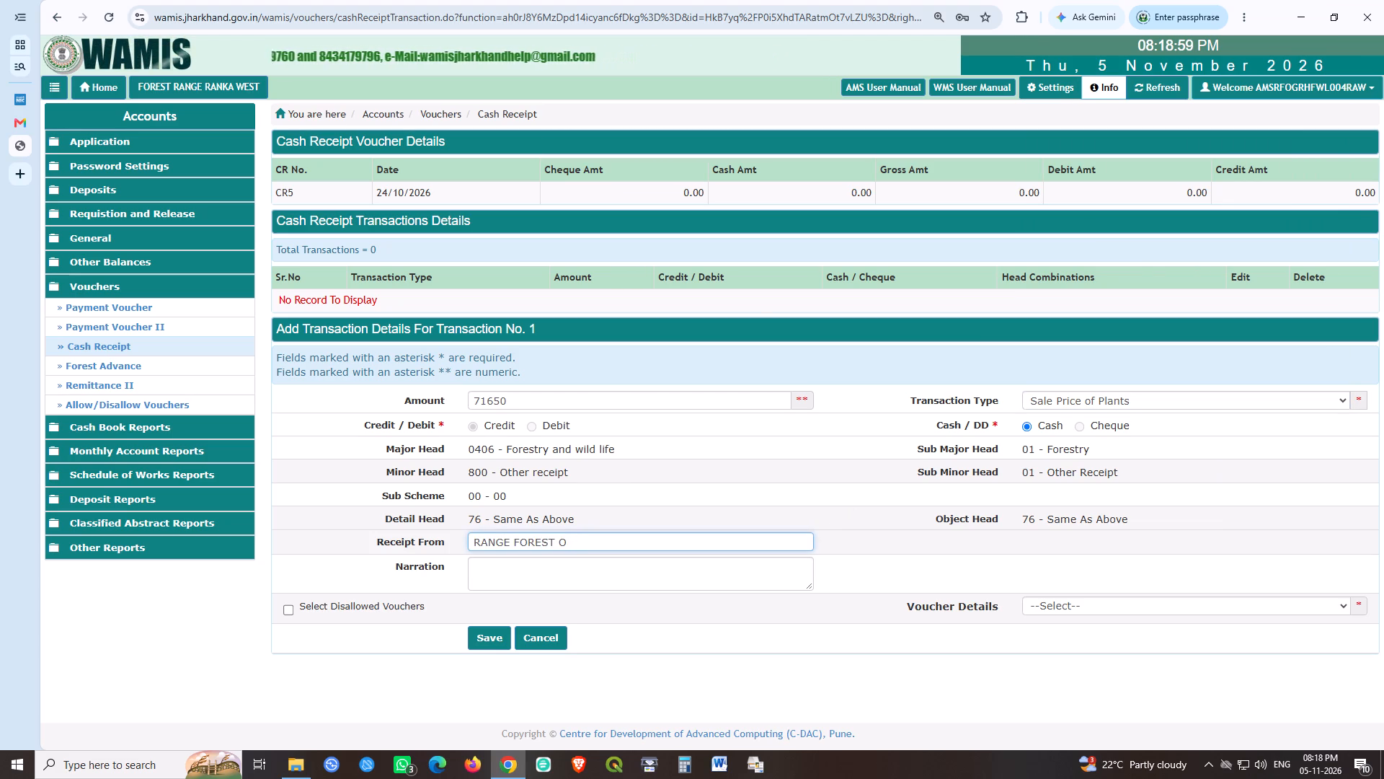
key(BackSpace)
text(OFFICER,)
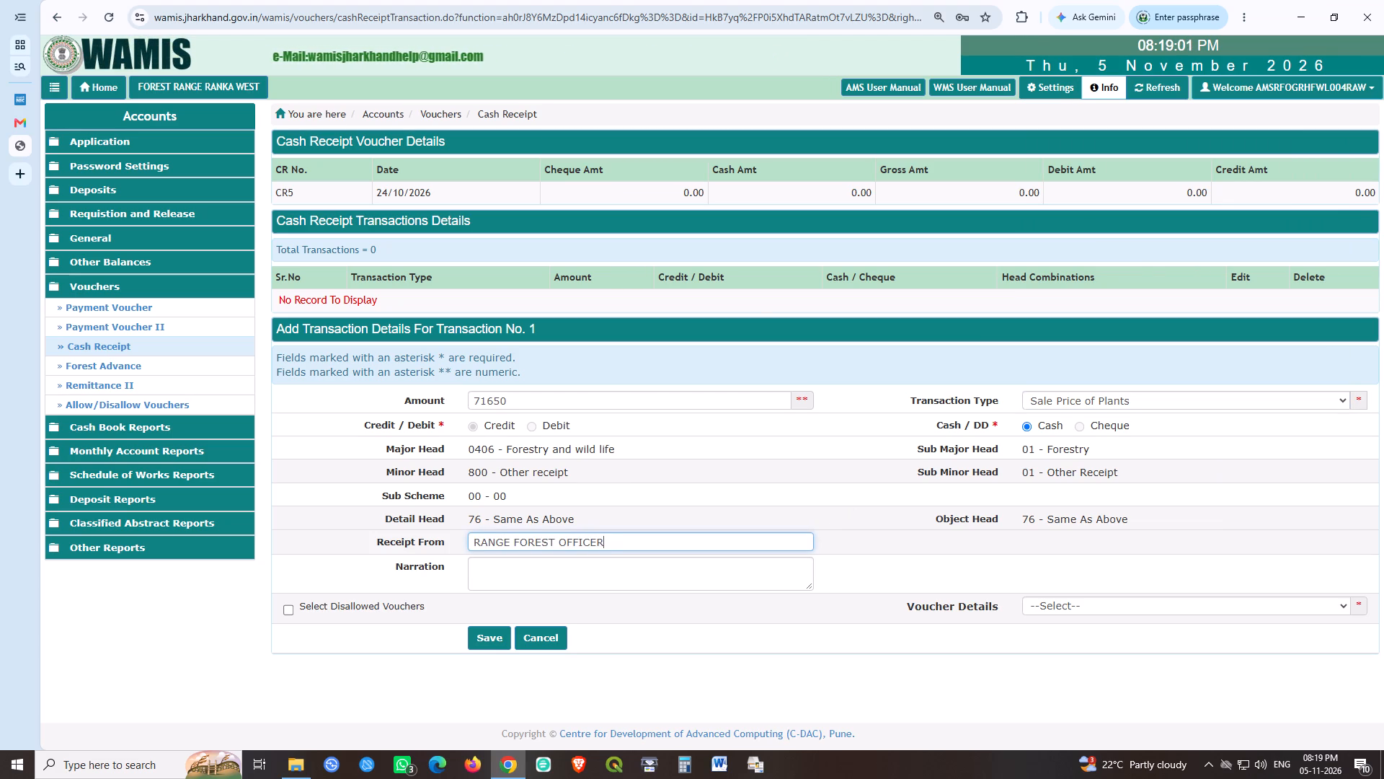
key(space)
text(RANKA WEST RANGE.)
Enter the narration "SALE PRICE OF PLANTS." and save the 71650 transaction.
key(Tab)
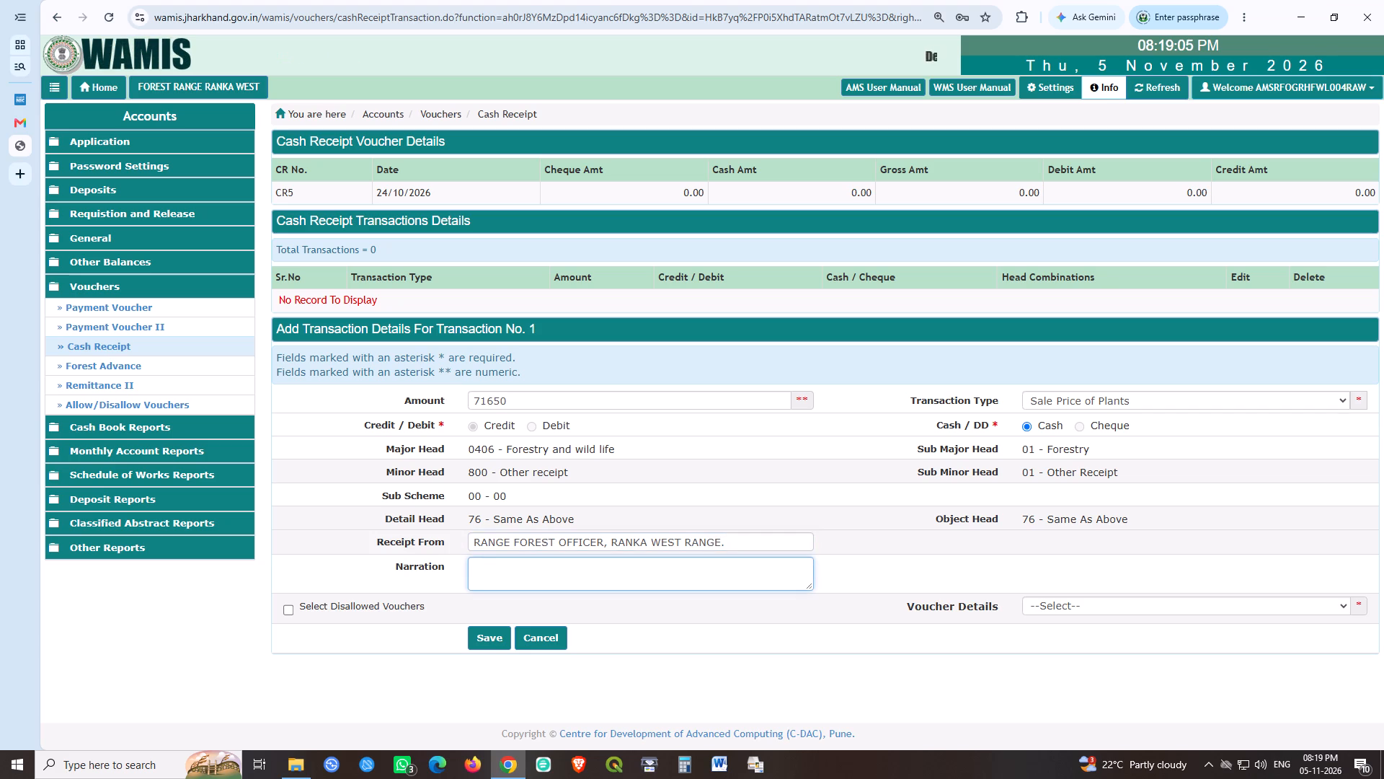
text(SALE PRICE OF PLANTS.)
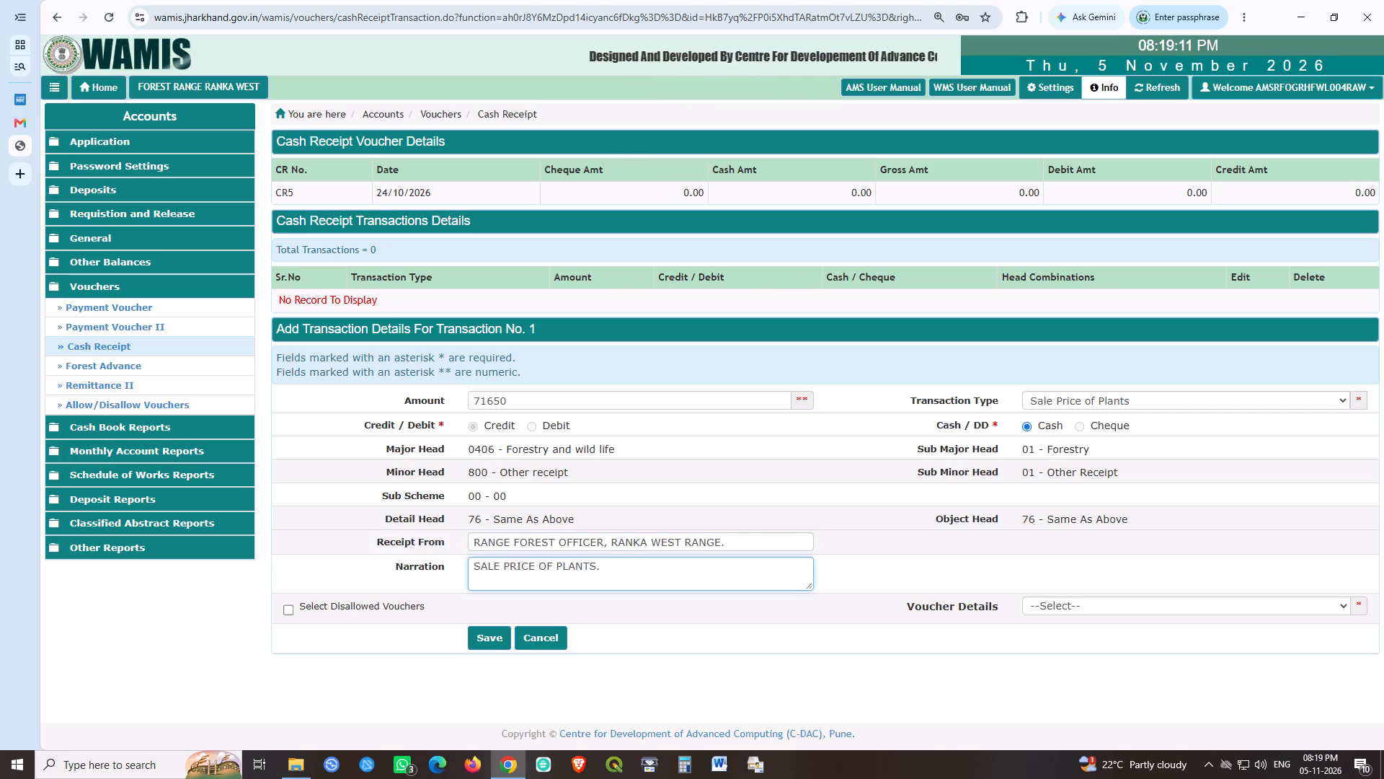
click(474, 638)
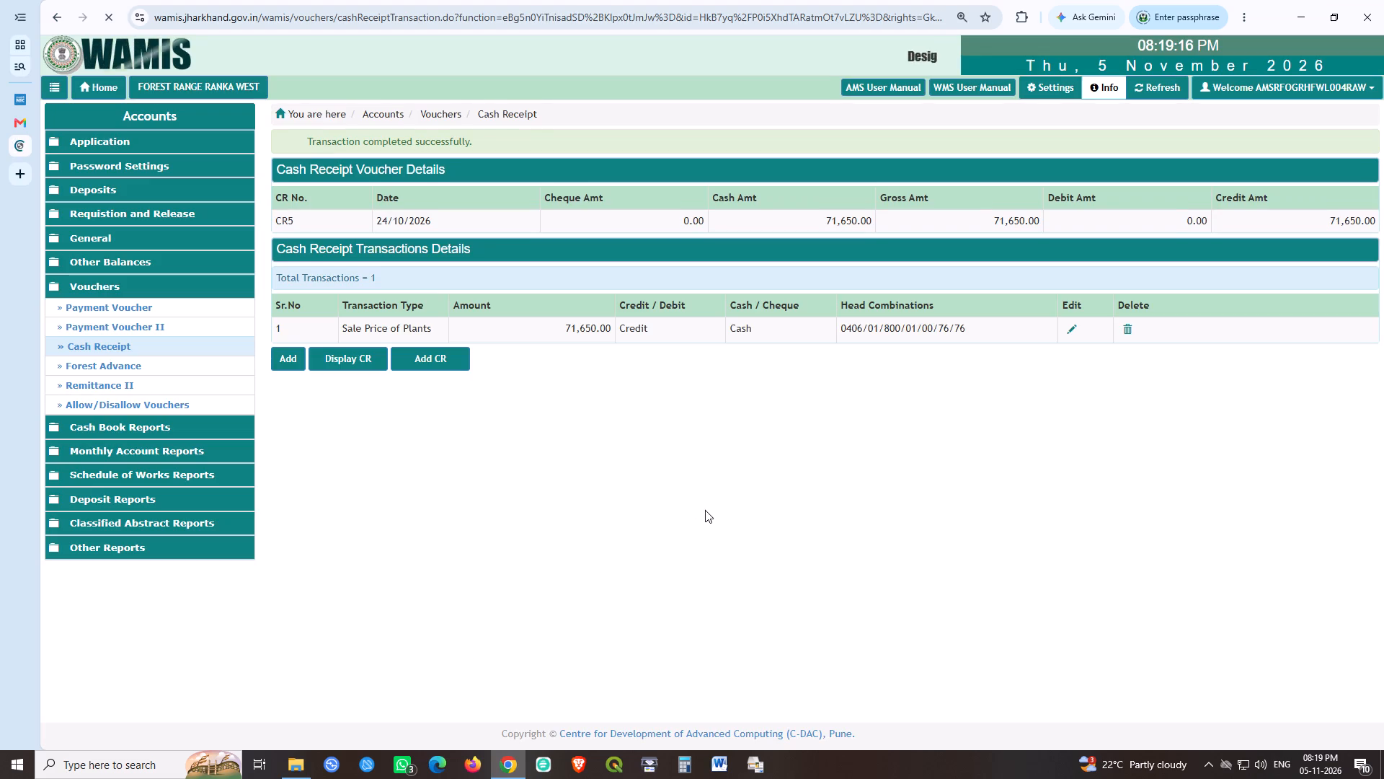
click(705, 510)
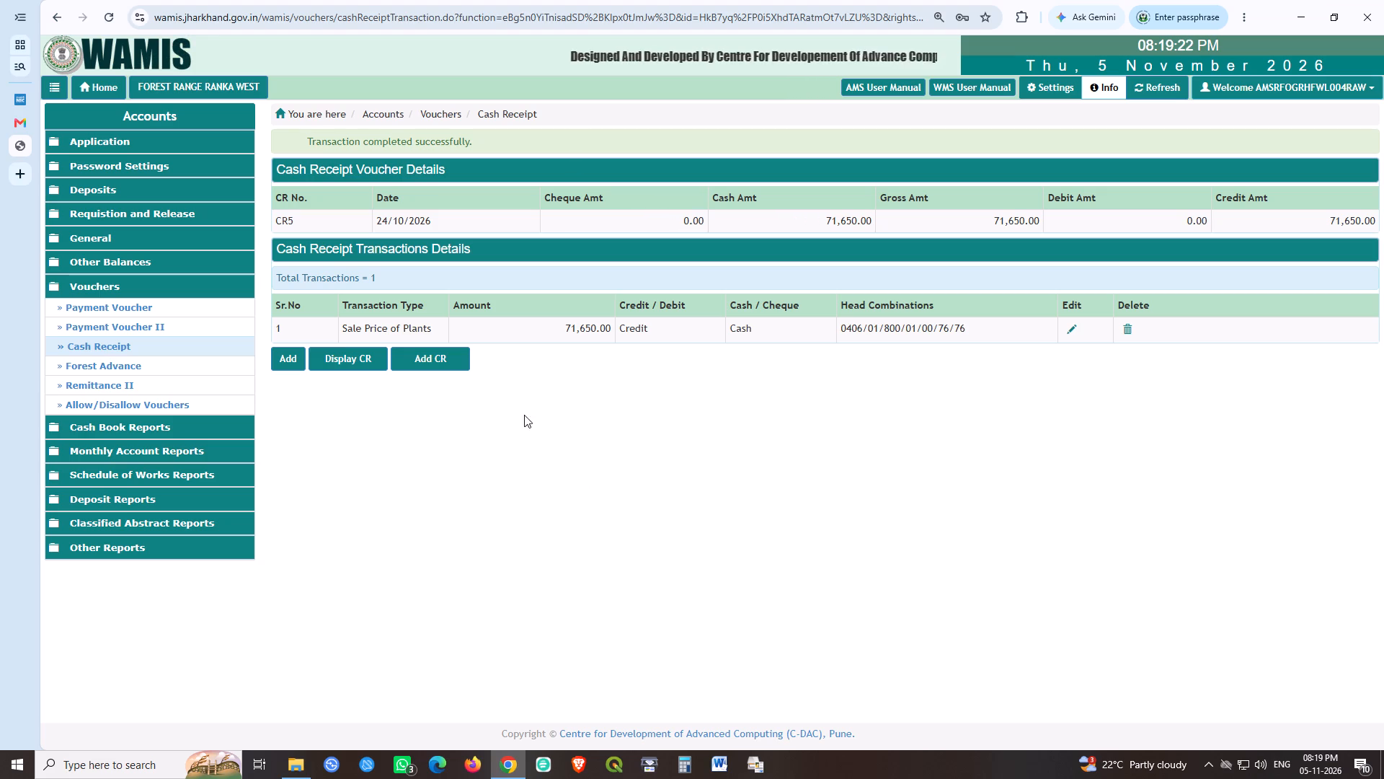
Create and save a Remittance II voucher dated 28 October 2026.
click(107, 386)
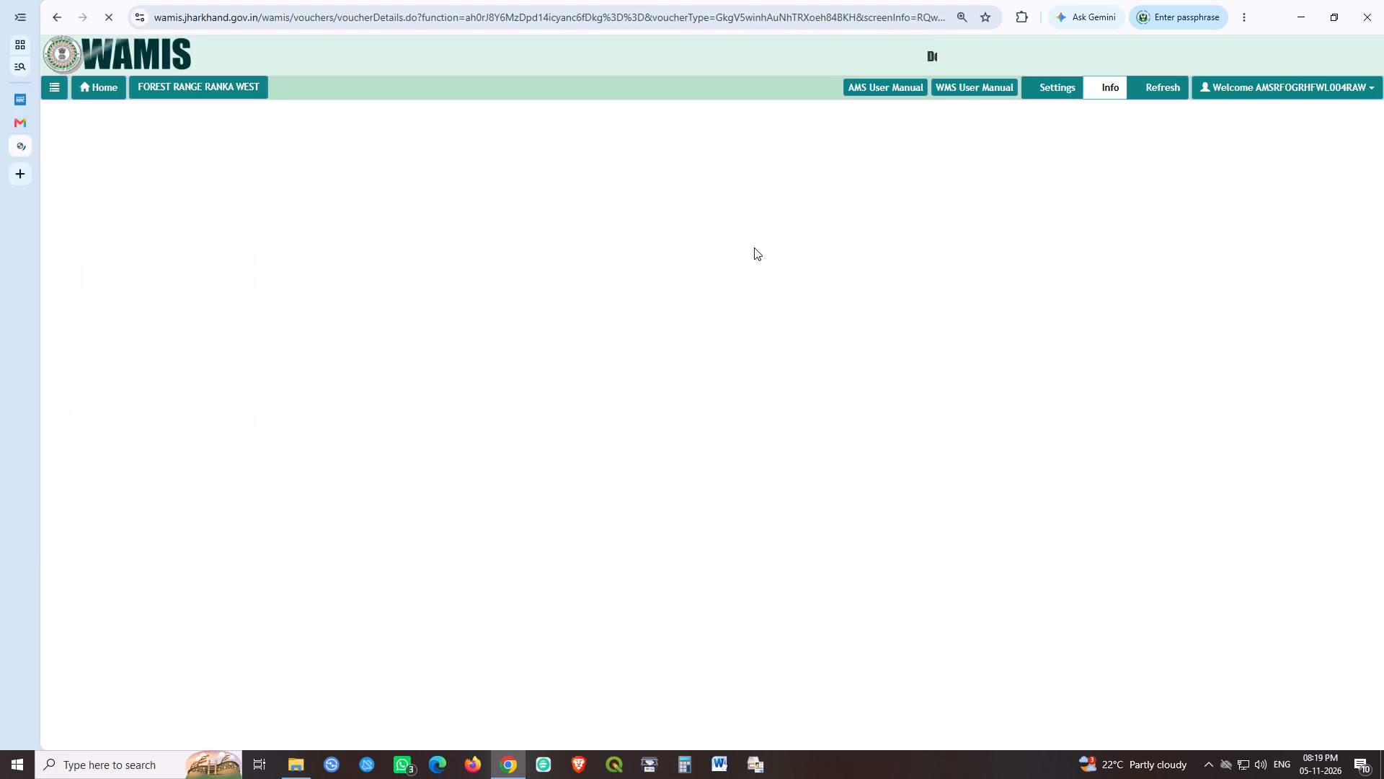
click(911, 228)
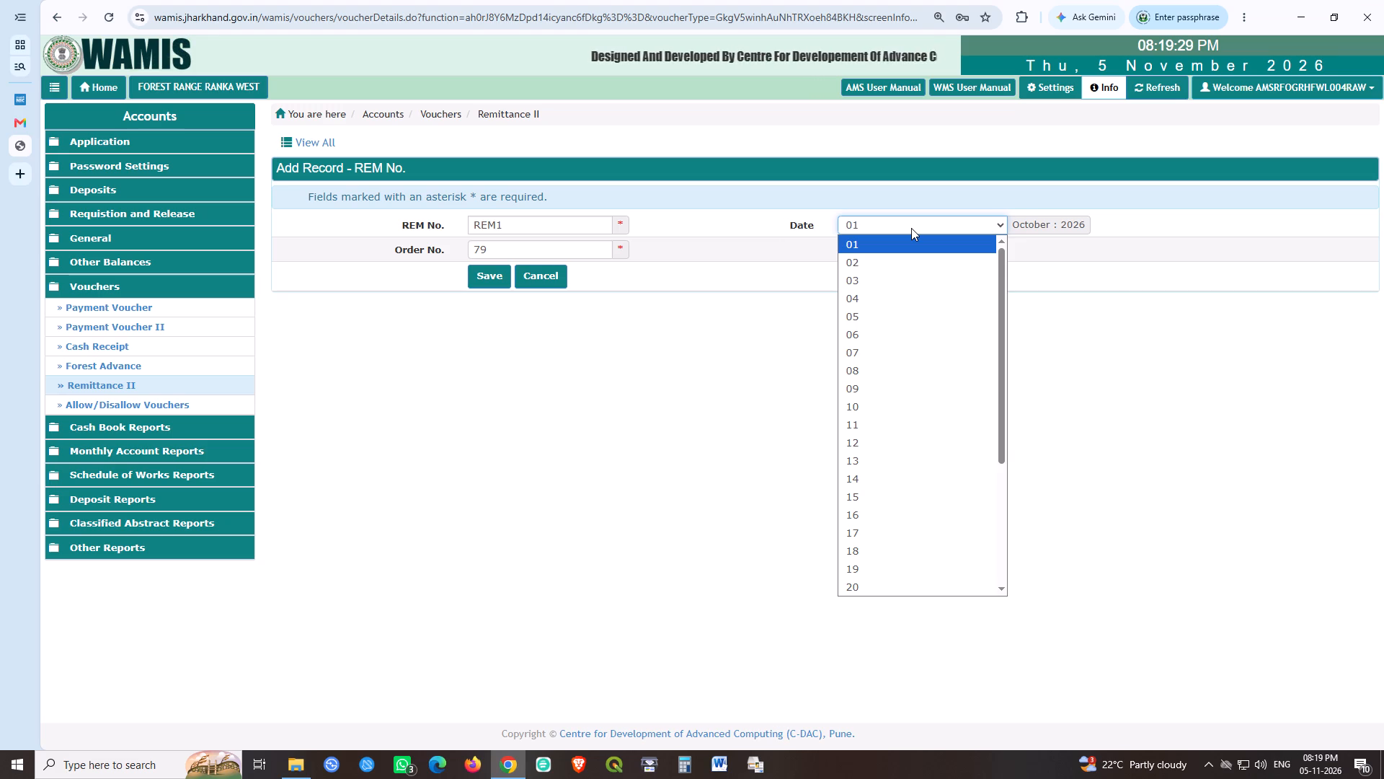
scroll(980, 441, down, 1)
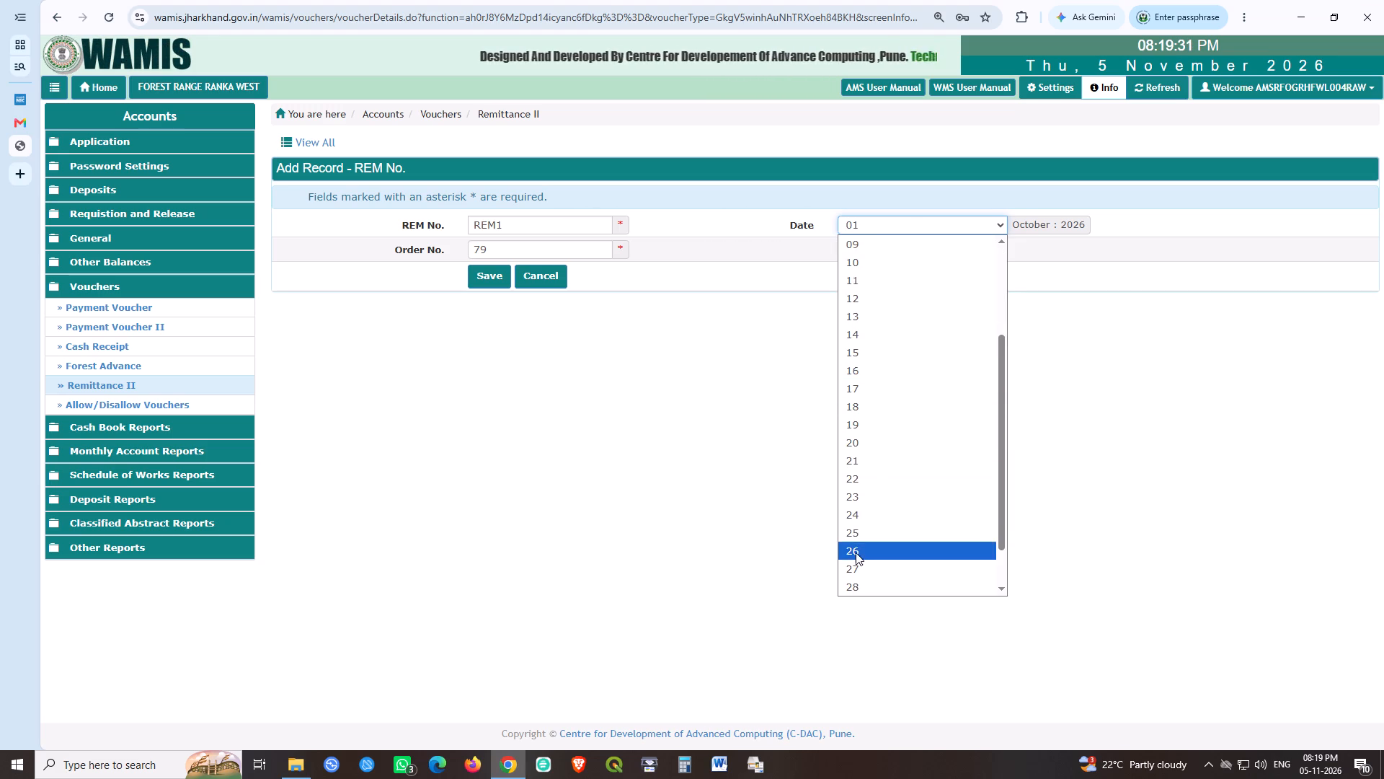
click(856, 588)
click(491, 280)
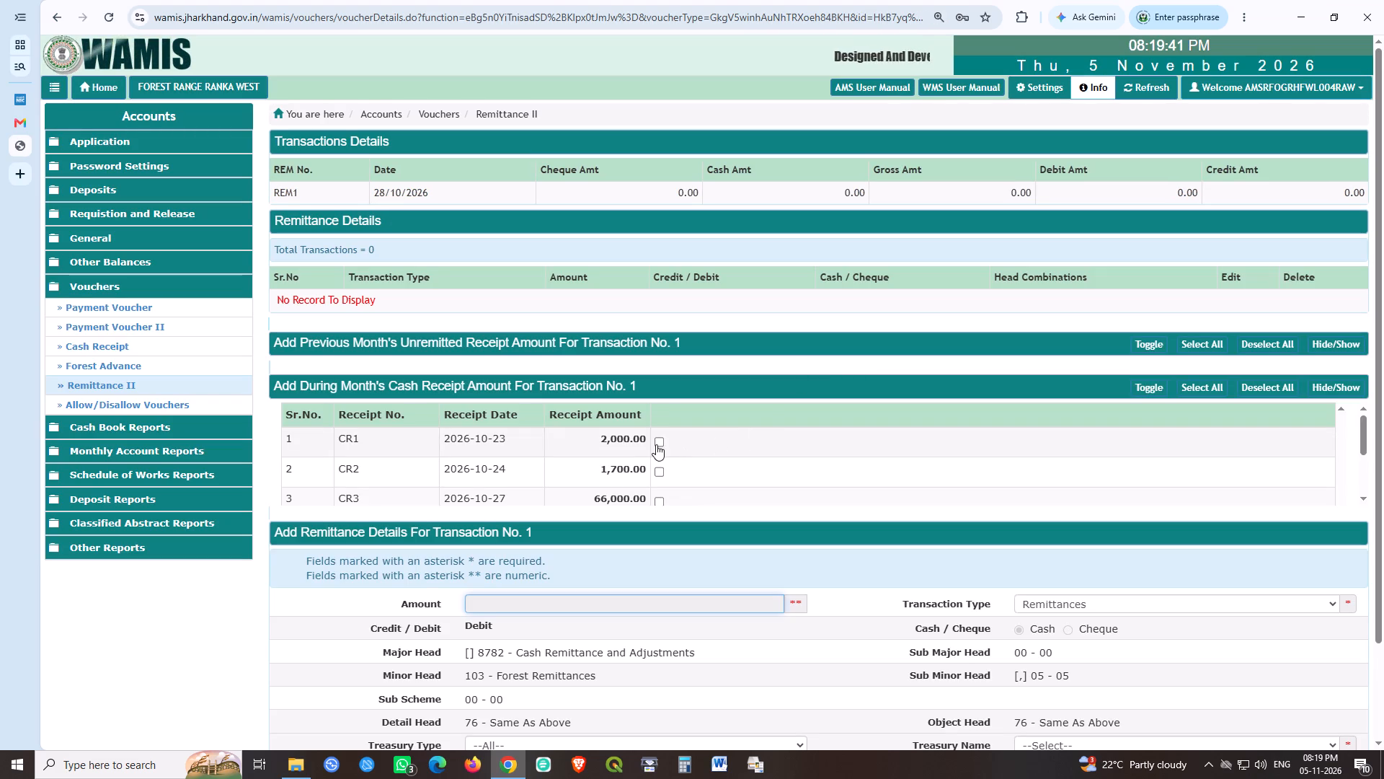
Remit the 71,650 cash receipt to the District treasury GARWAH with challan number 32 and save the transaction.
scroll(673, 488, down, 4)
click(658, 462)
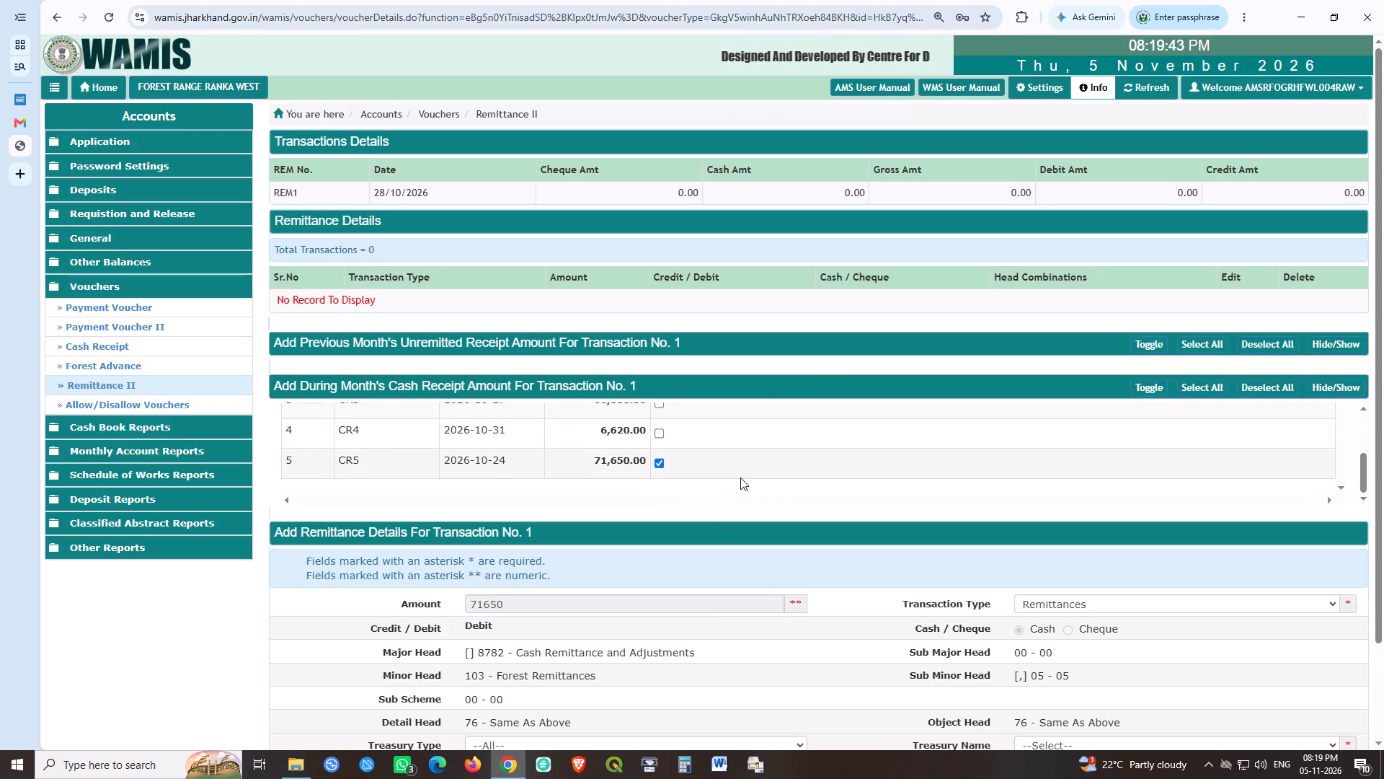
scroll(1034, 555, down, 3)
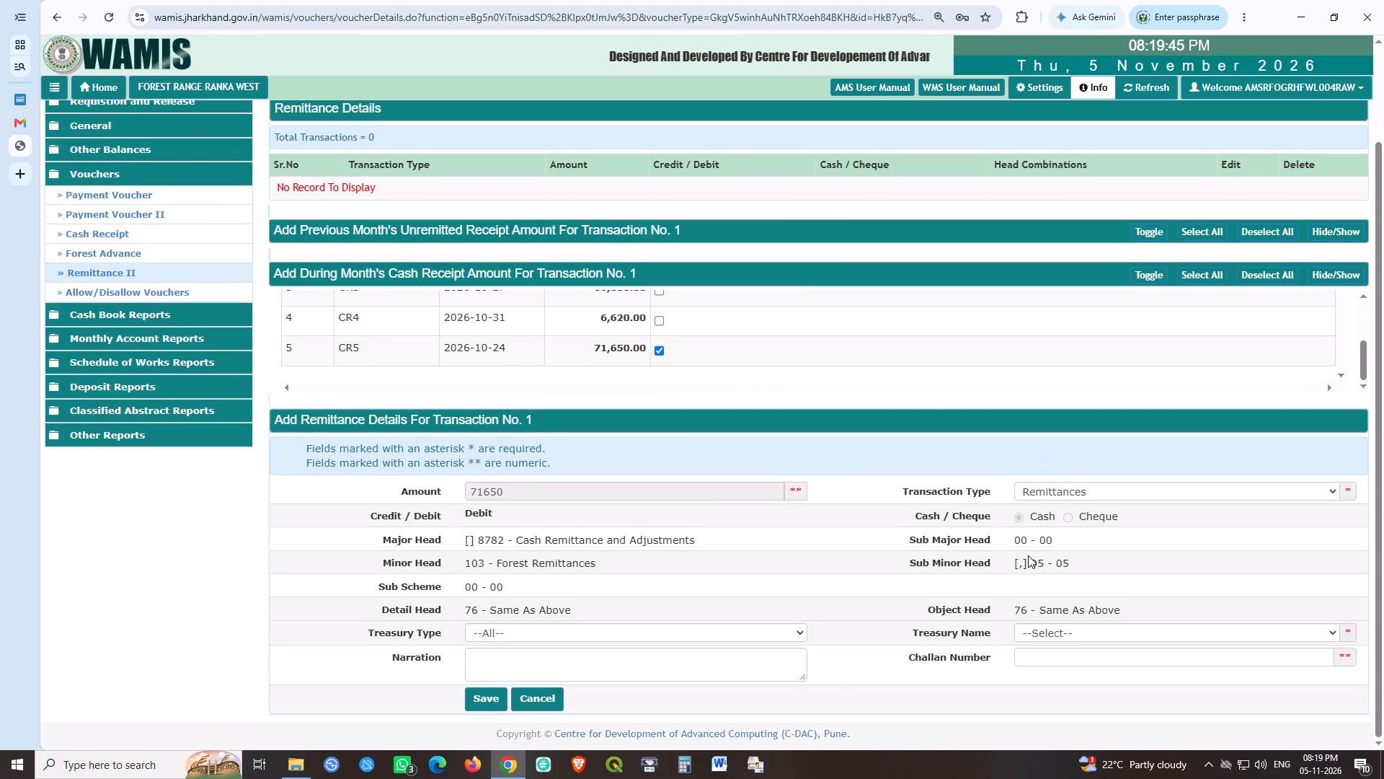
click(561, 635)
click(546, 672)
click(1042, 650)
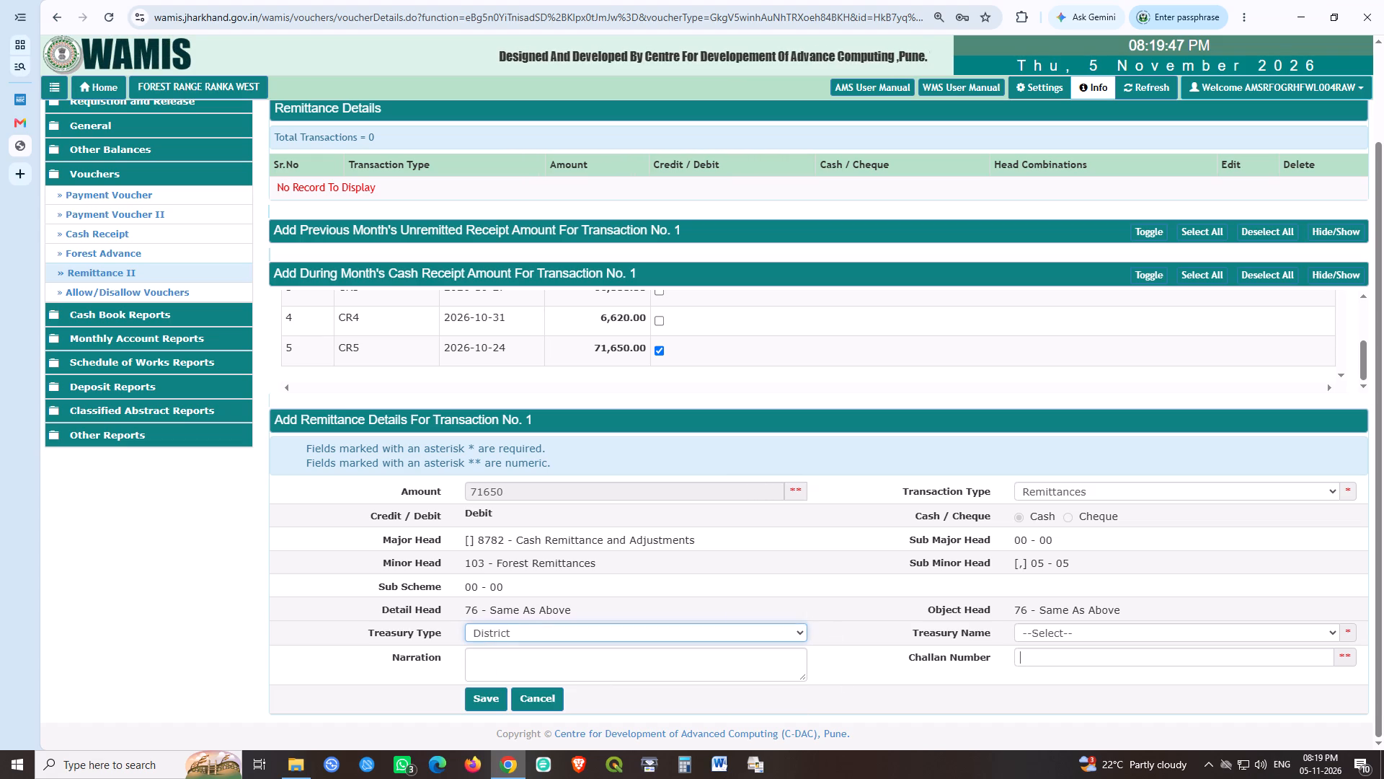
click(1047, 630)
click(1068, 664)
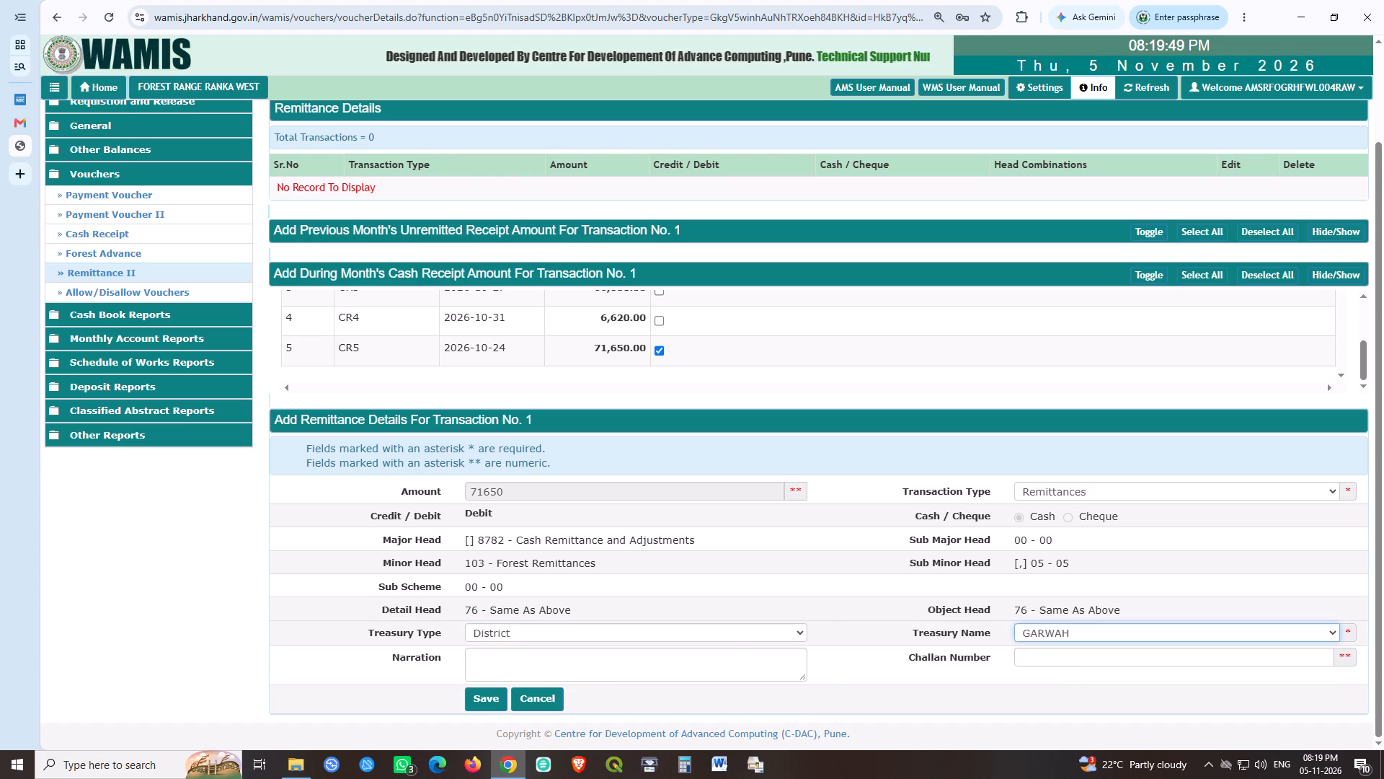
click(1047, 655)
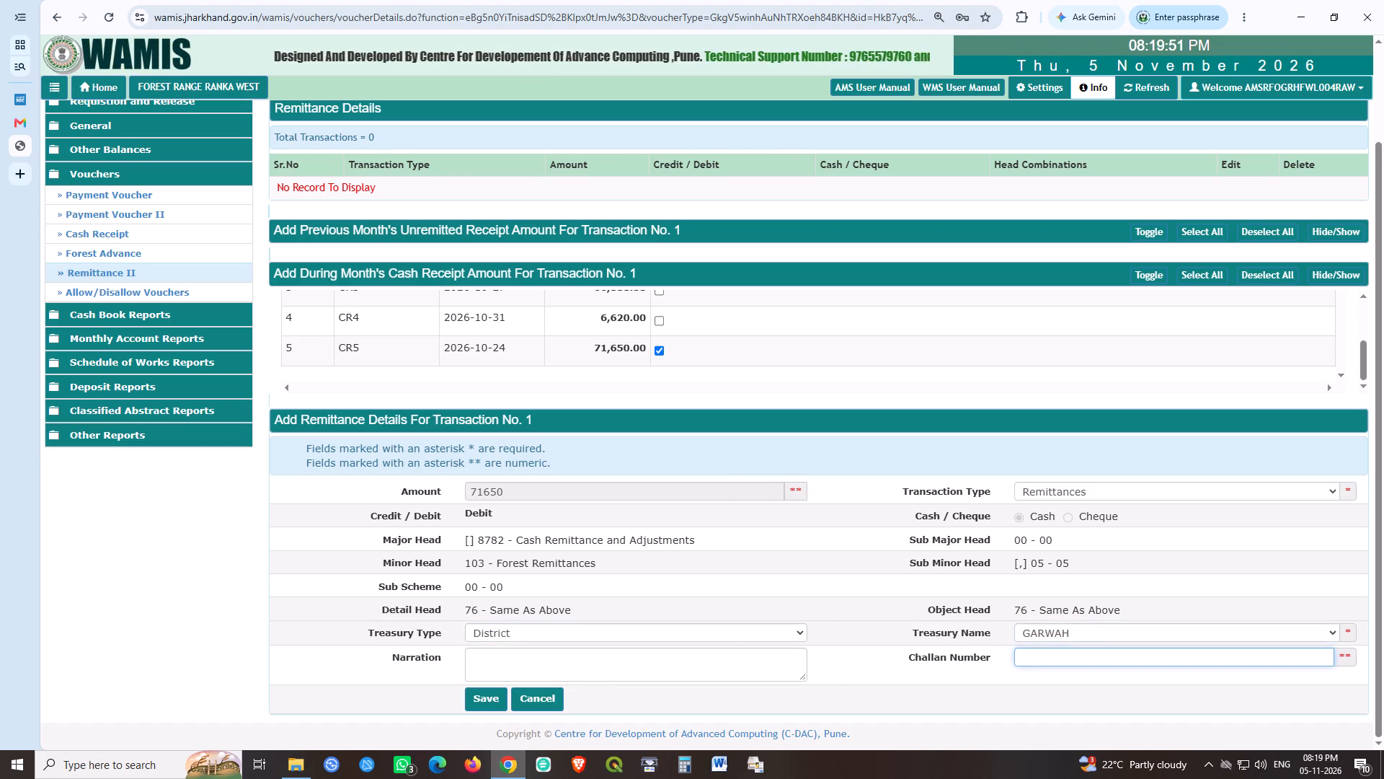
text(32)
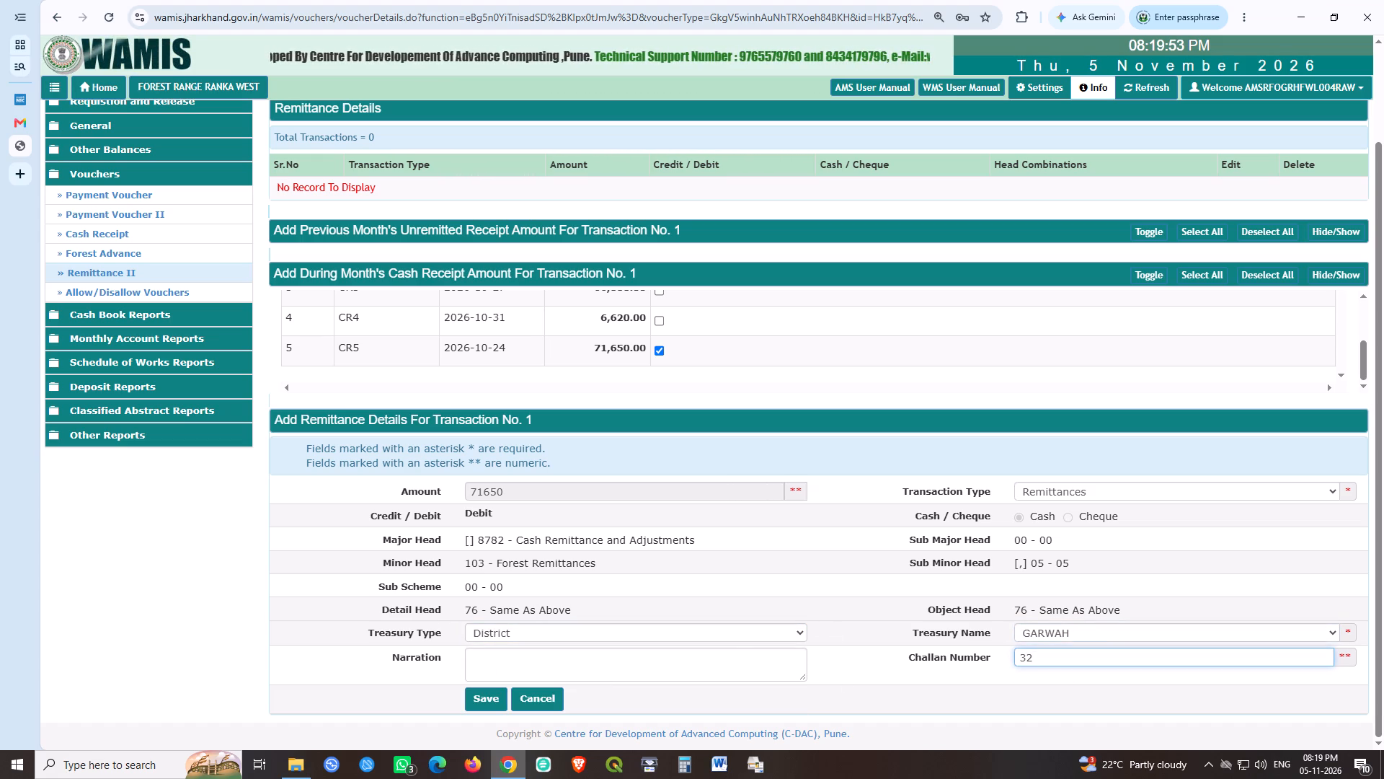
click(613, 658)
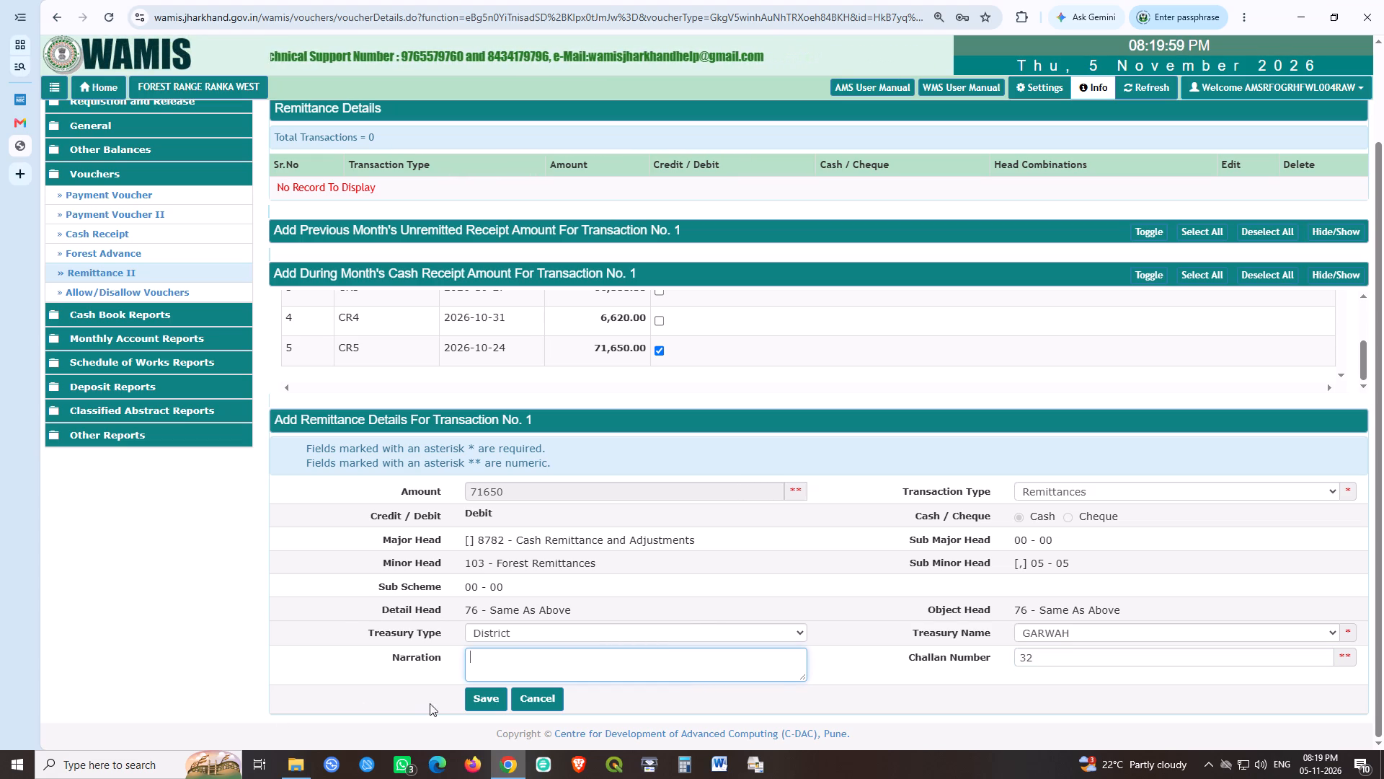
click(477, 697)
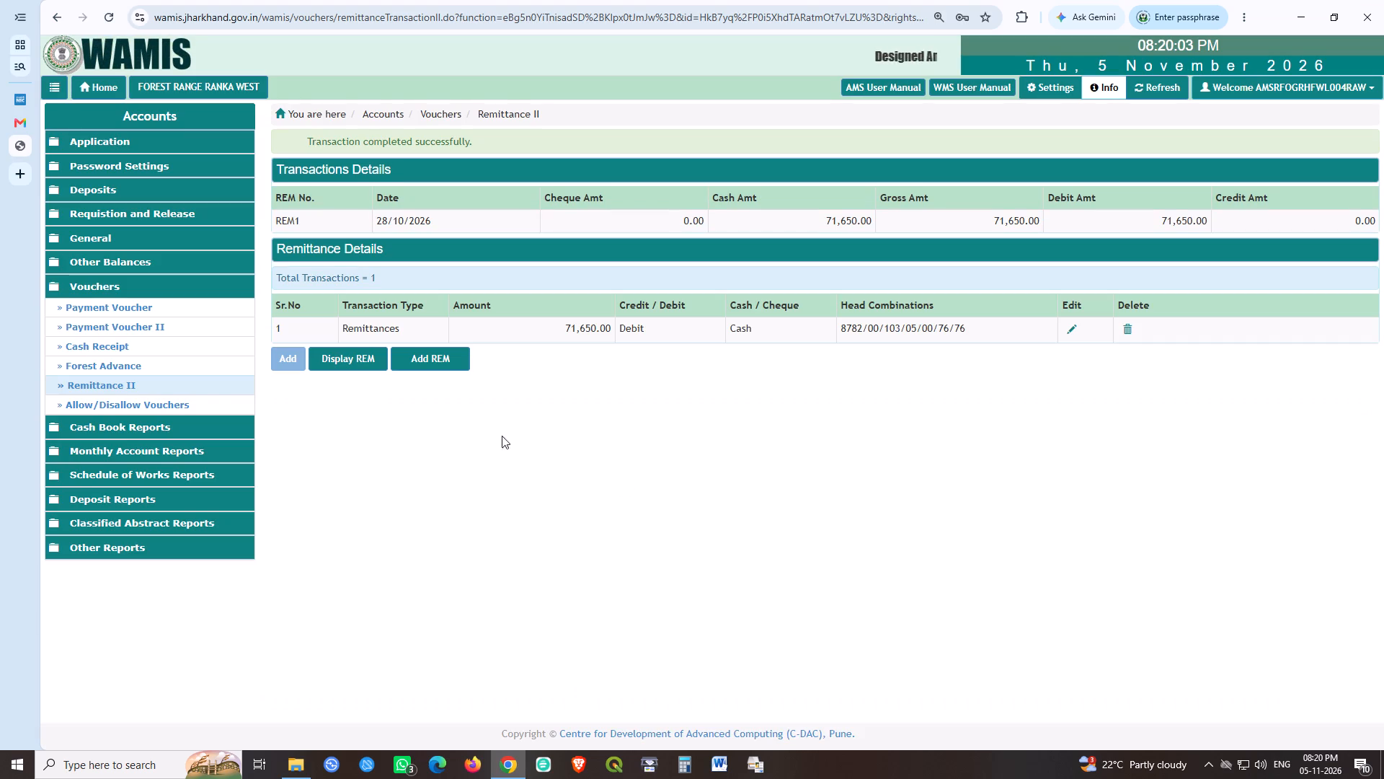
Create and save a second remittance voucher, keeping the date 28 October 2026.
click(434, 358)
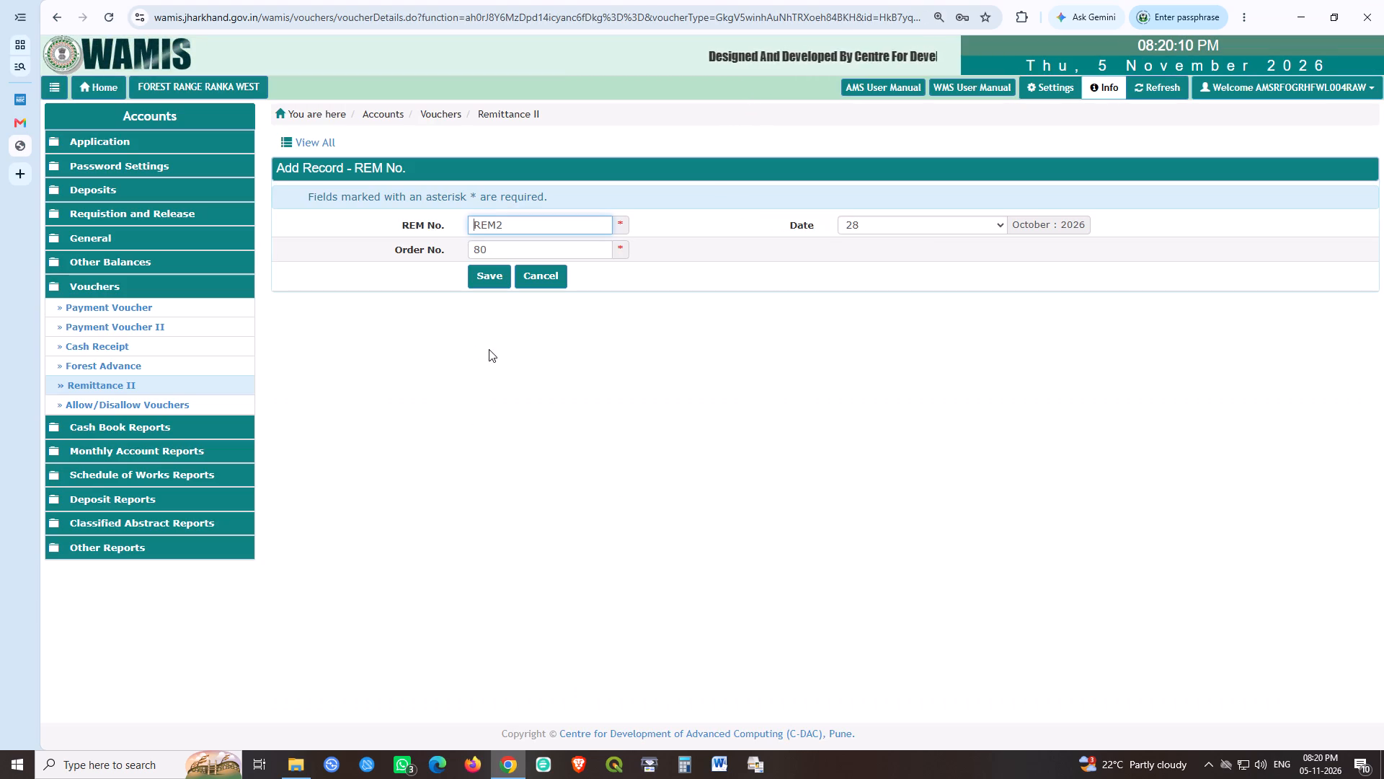
click(879, 238)
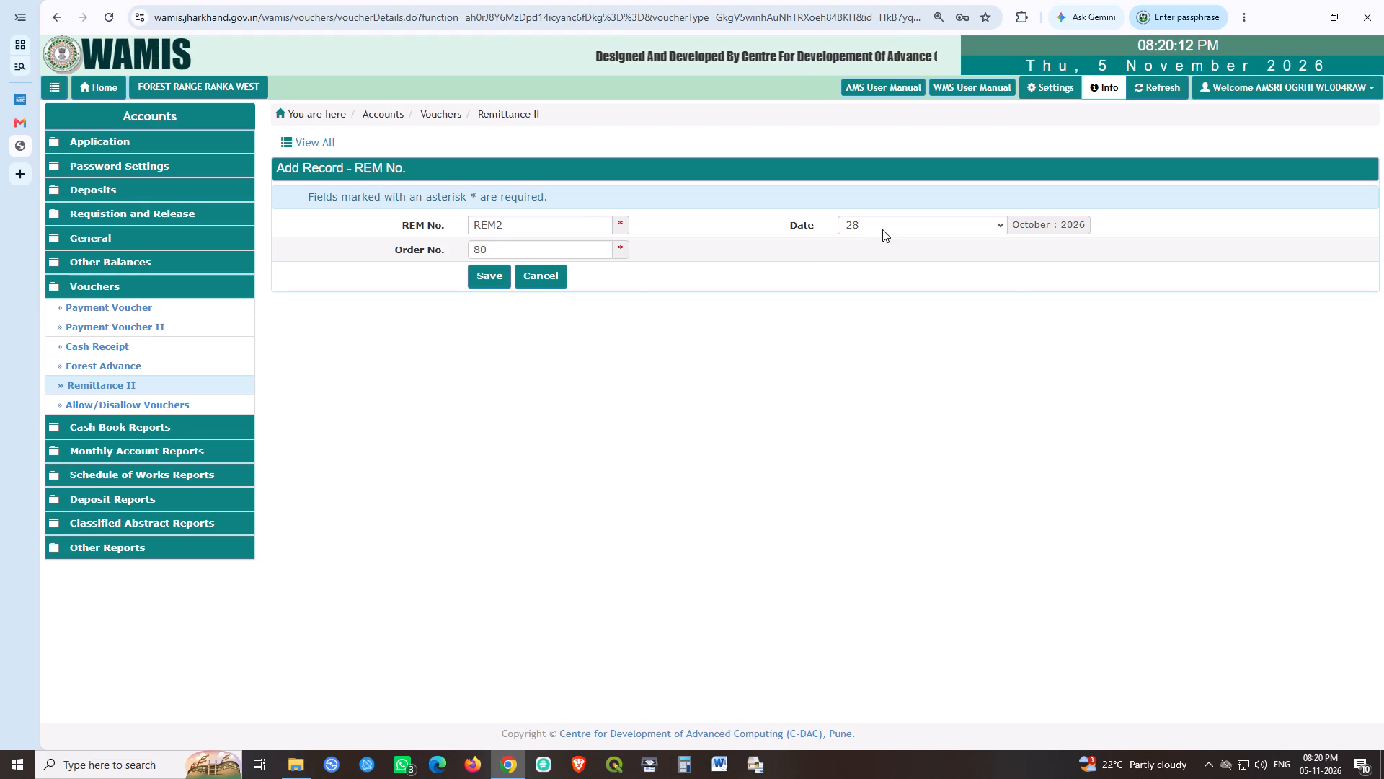
click(883, 227)
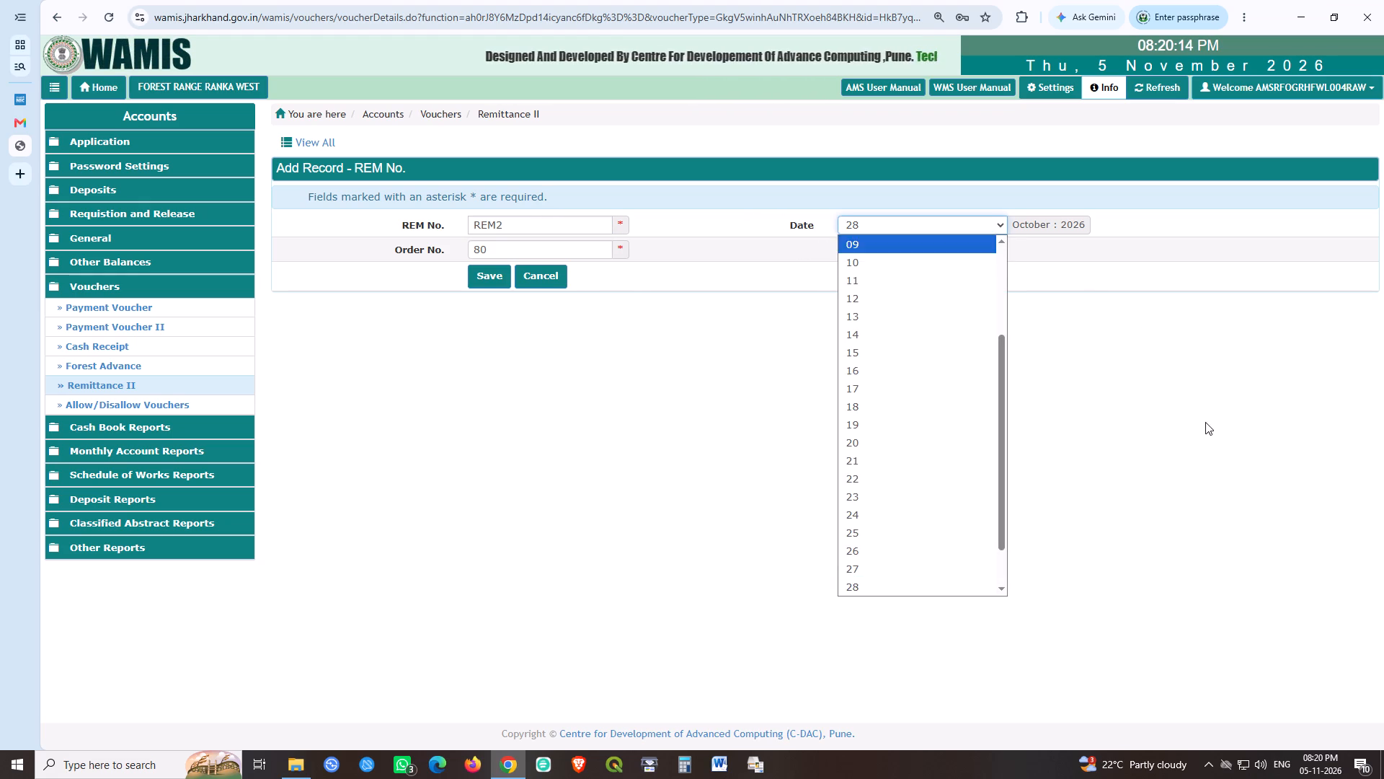
click(1205, 422)
click(488, 281)
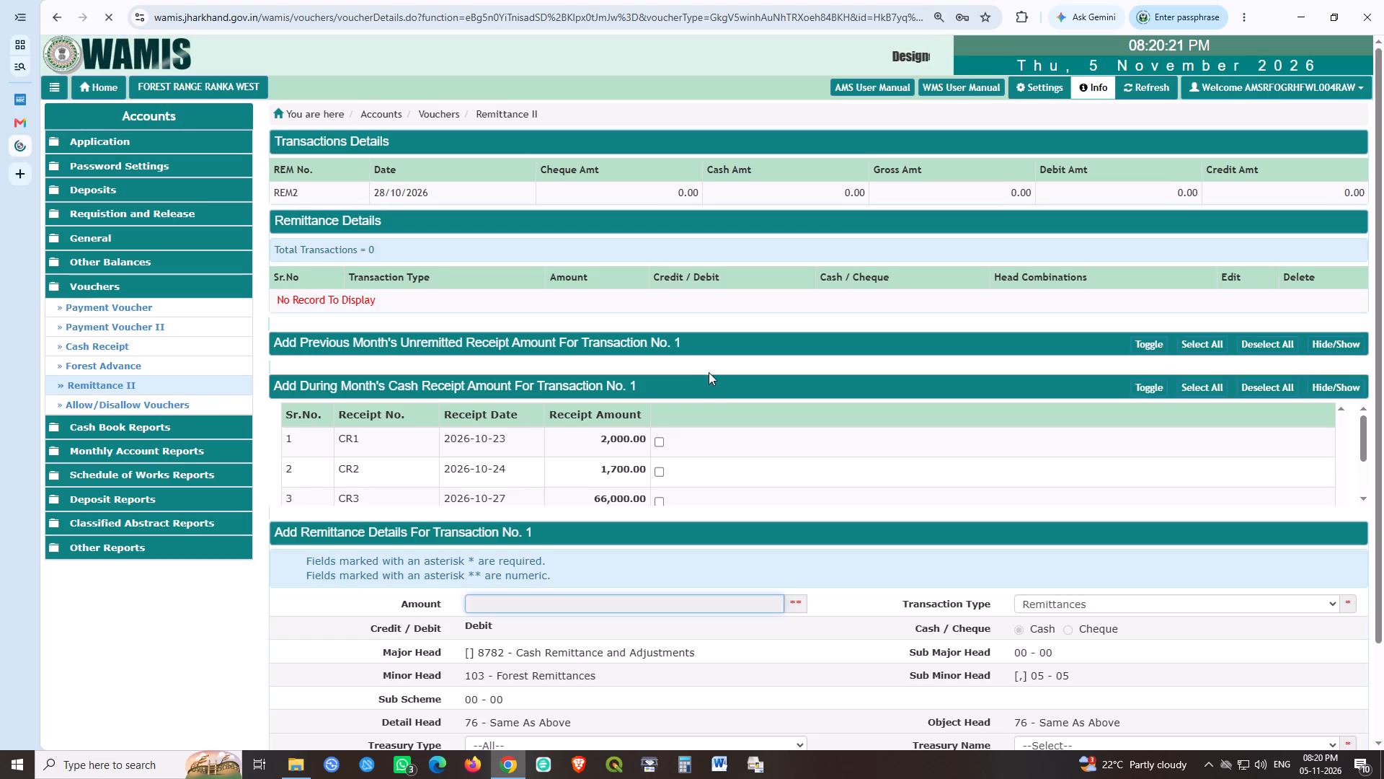
Remit the 2,000 cash receipt to the District treasury GARWAH with challan number 33 and save the transaction.
click(654, 439)
click(660, 443)
scroll(846, 498, down, 1)
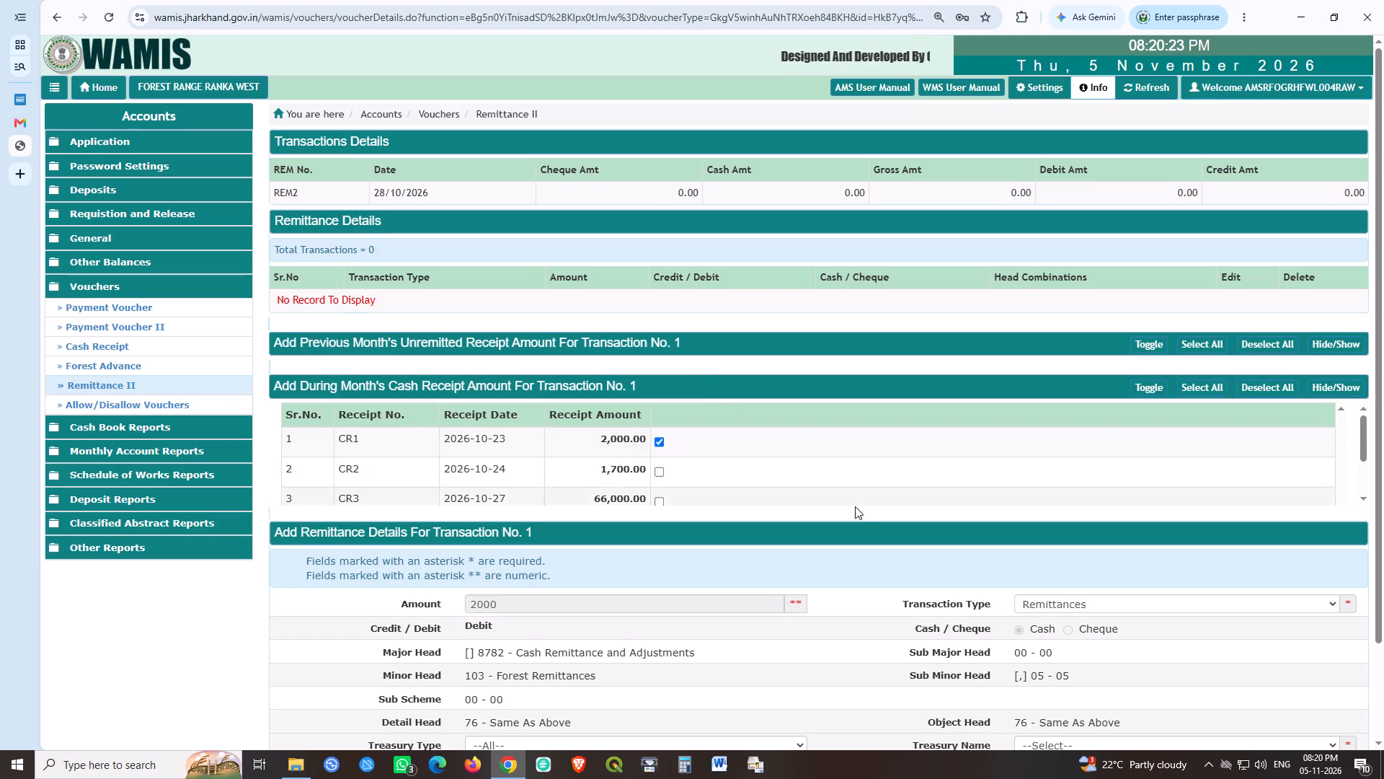
scroll(855, 506, down, 3)
scroll(984, 565, down, 3)
click(572, 625)
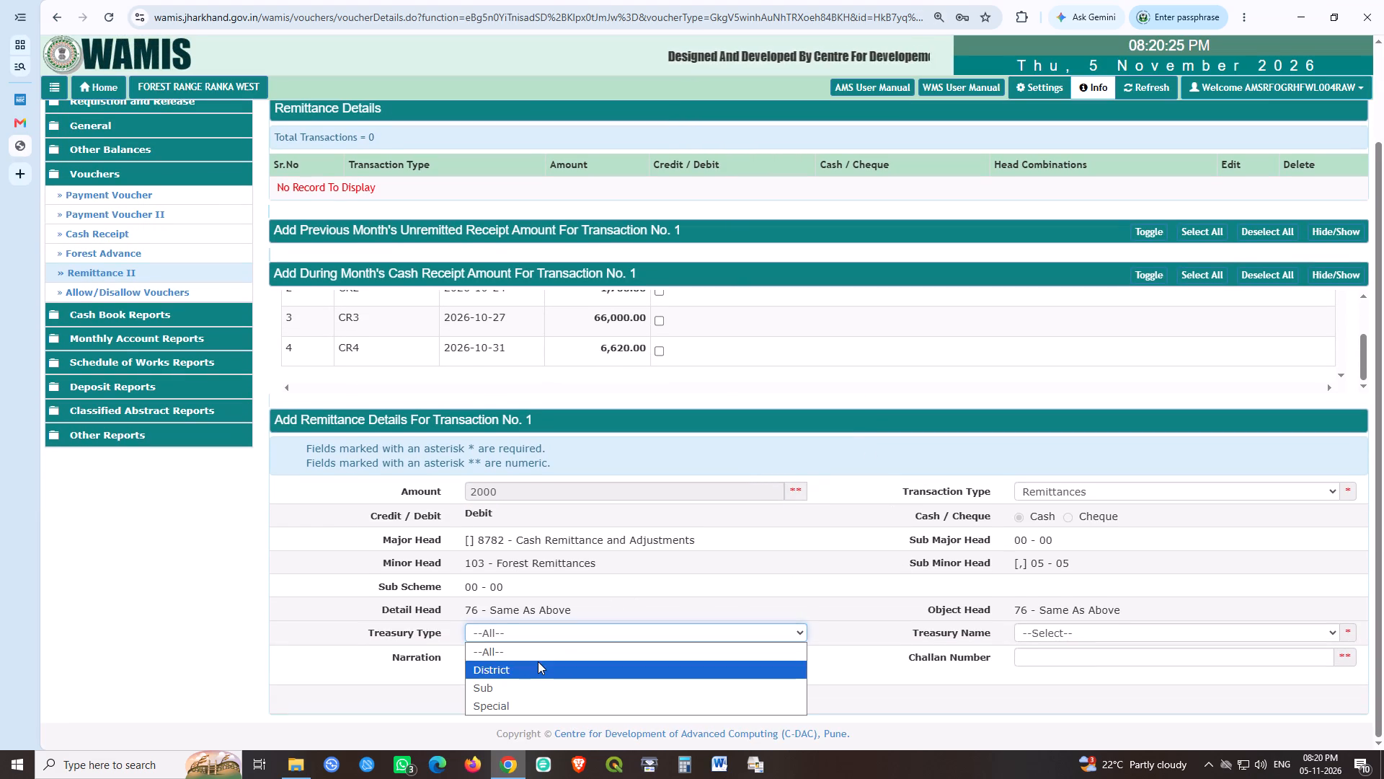
click(538, 661)
click(1044, 625)
click(1054, 665)
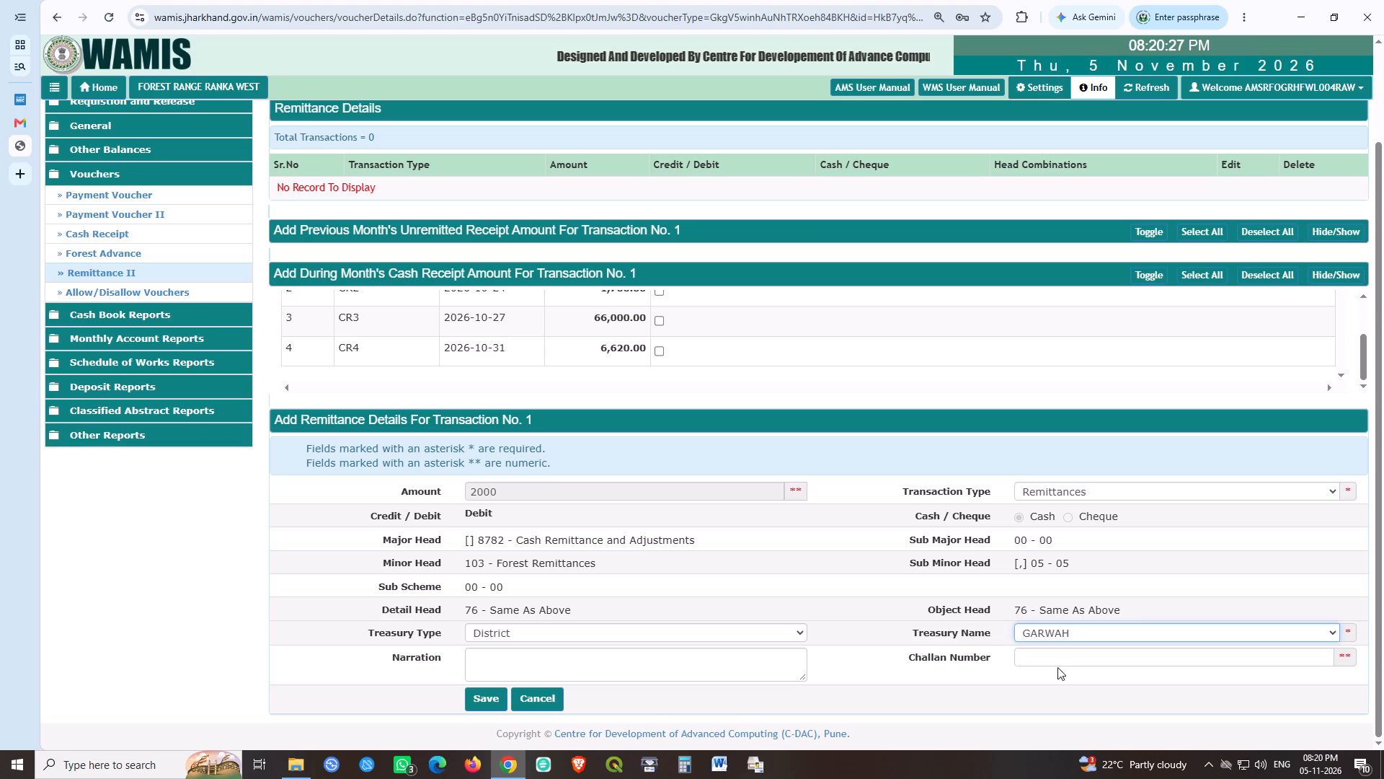
click(1056, 663)
text(33)
click(488, 698)
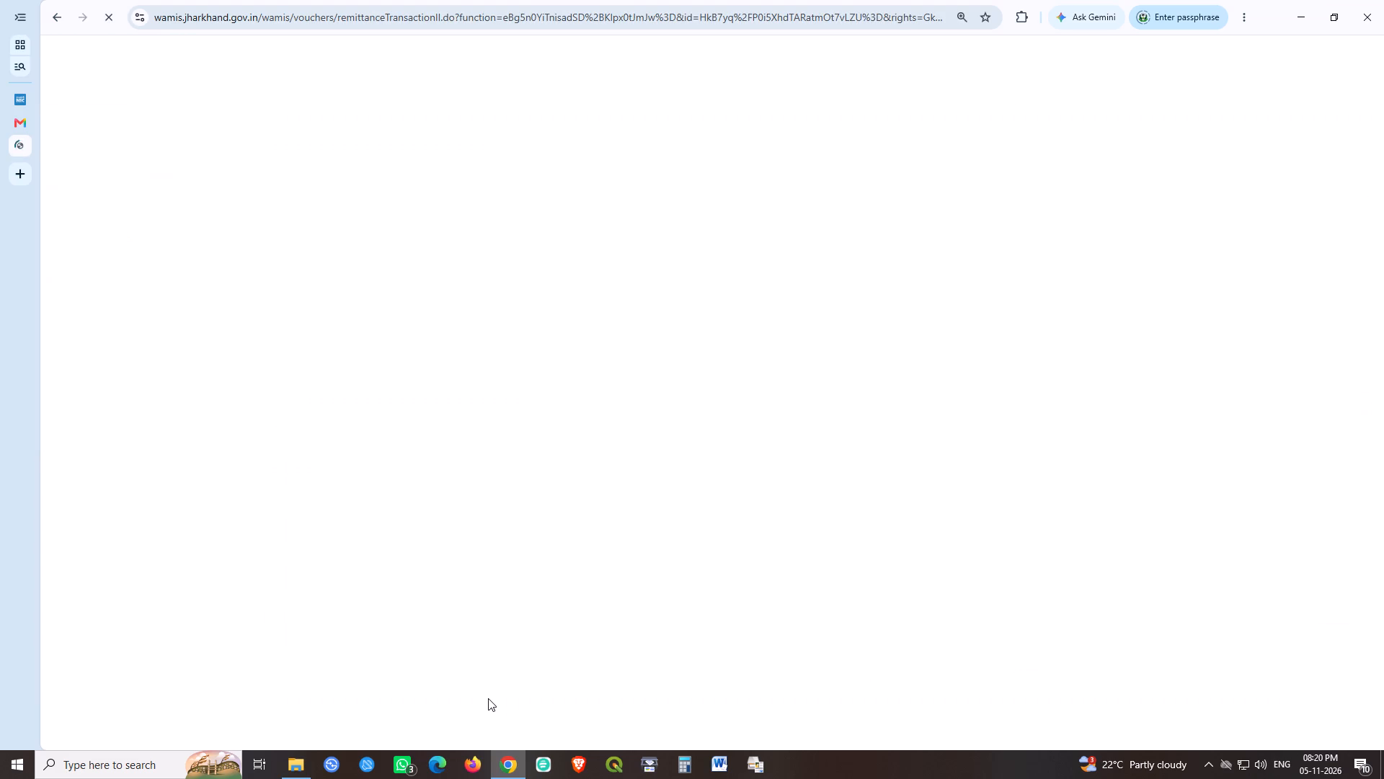
Create and save a third remittance voucher dated 28 October 2026.
click(445, 355)
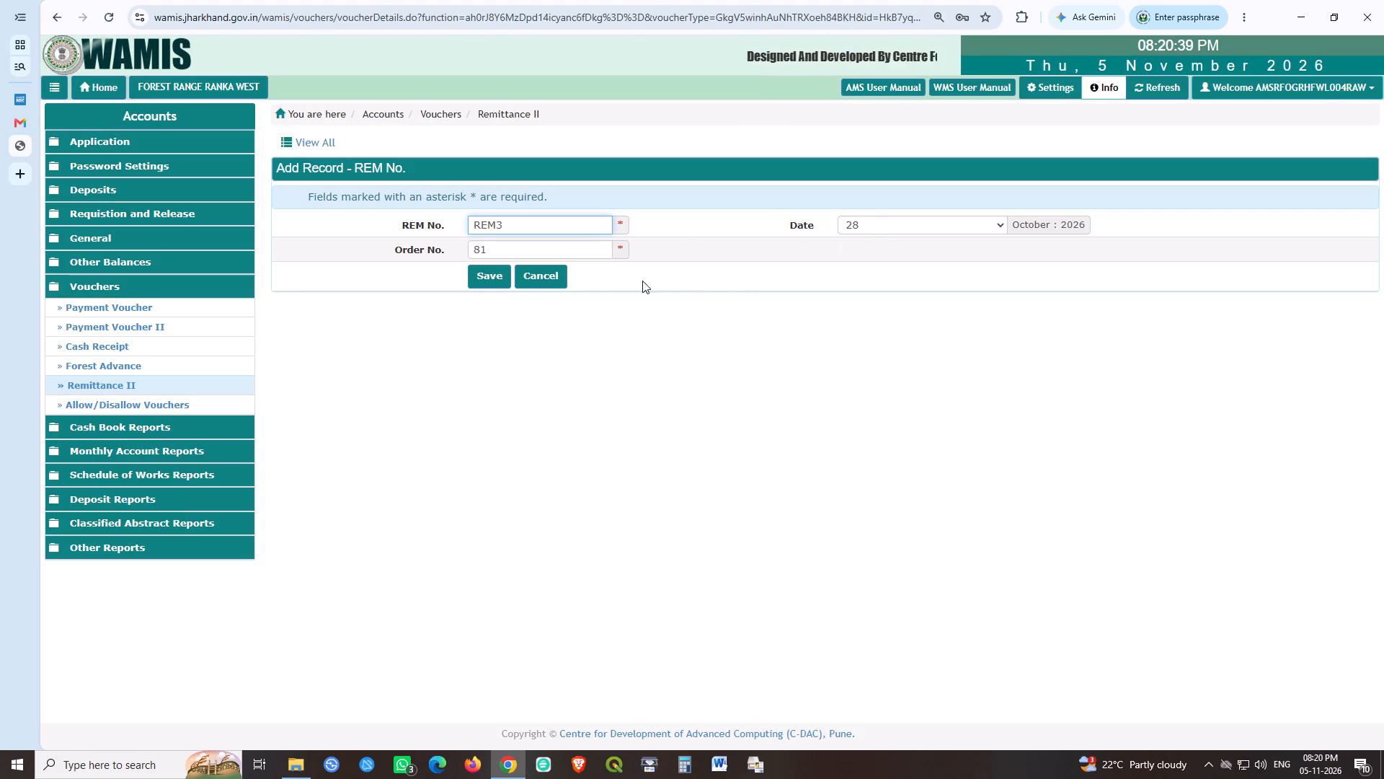
click(486, 273)
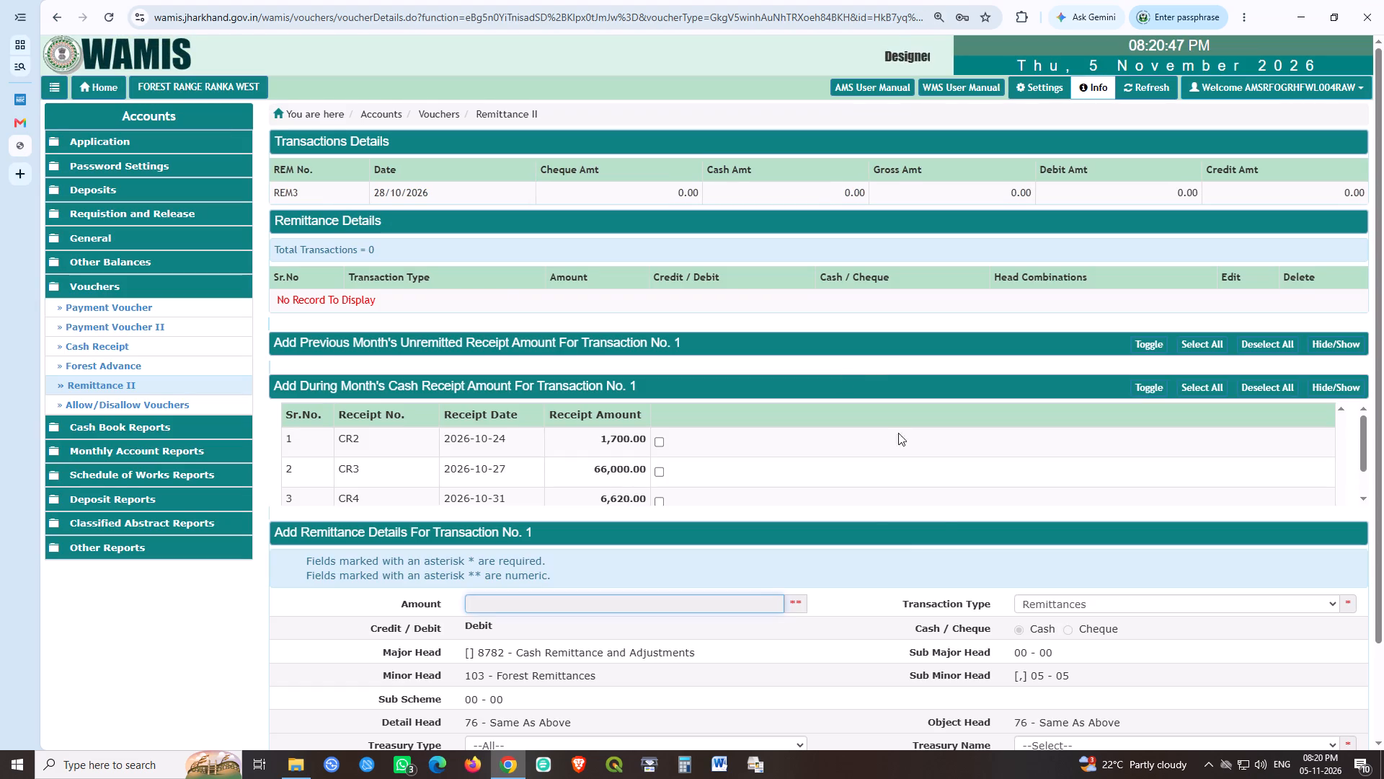
Remit the 66,000 cash receipt to the District treasury GARWAH with challan number 34 and save the transaction.
click(657, 470)
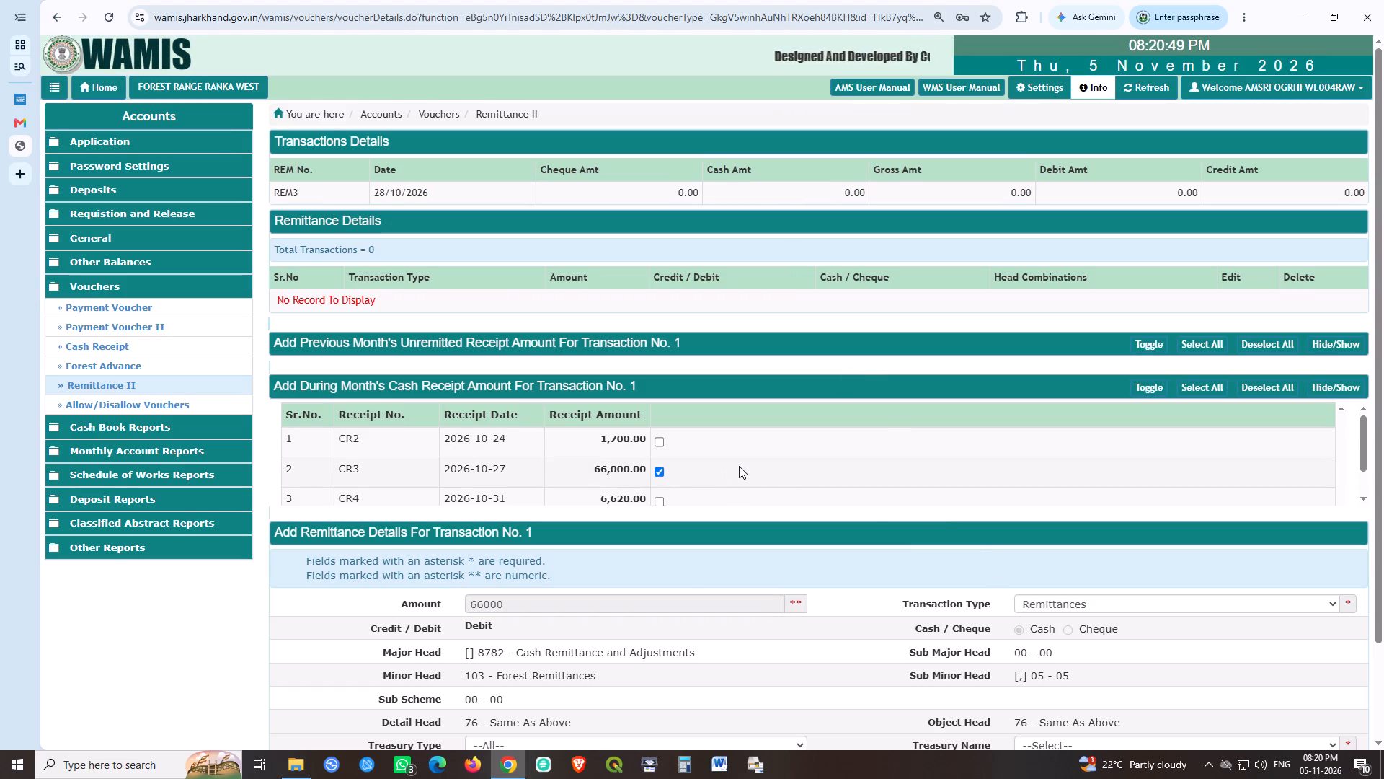
scroll(741, 465, down, 1)
scroll(1130, 595, down, 4)
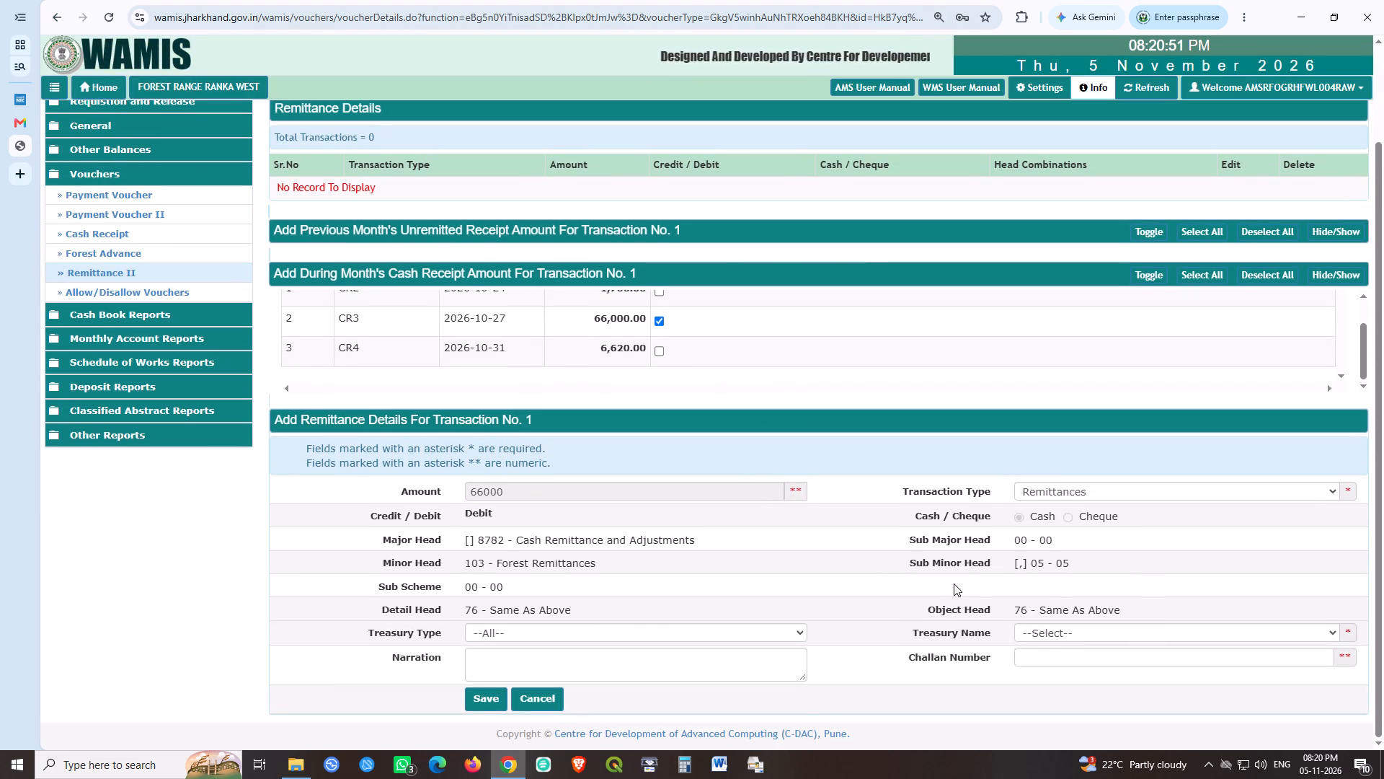
click(636, 625)
click(587, 669)
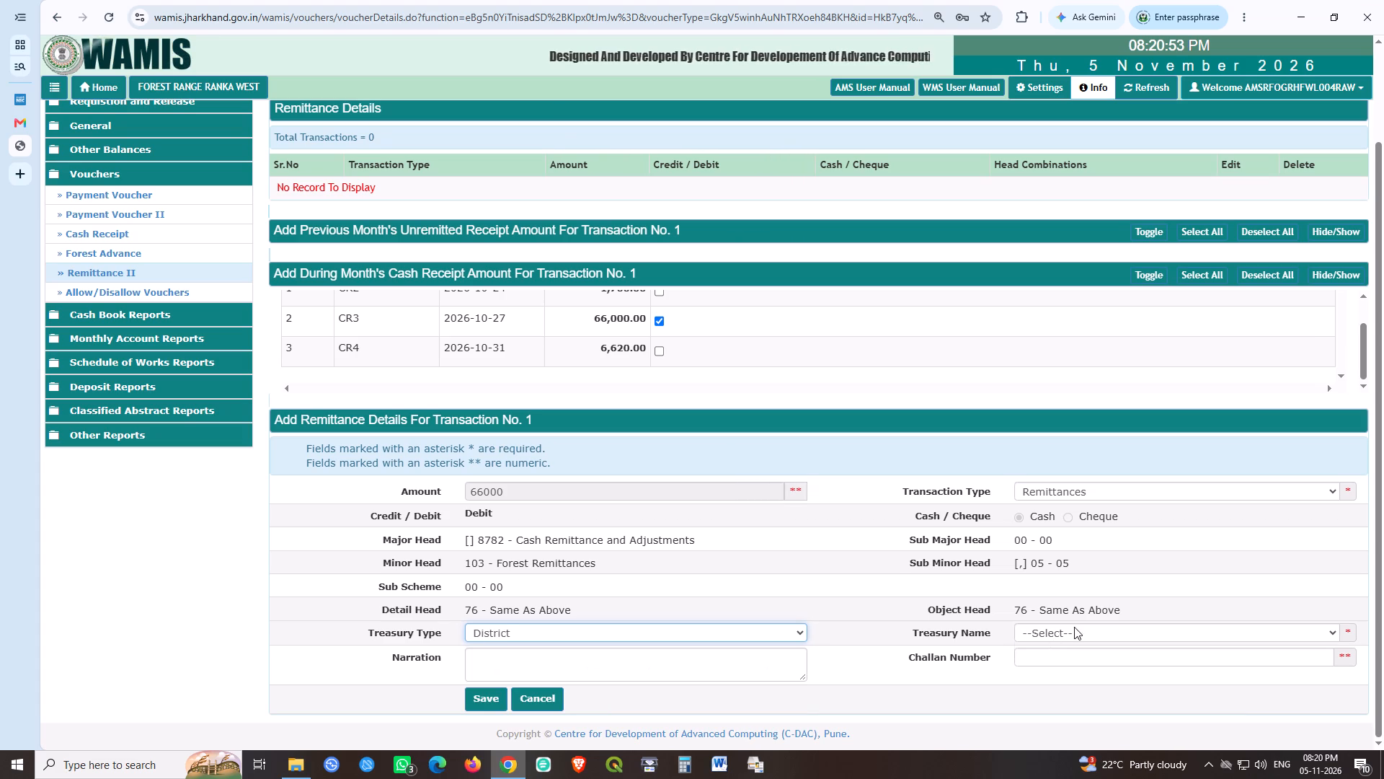
click(1074, 627)
click(1075, 661)
click(1048, 666)
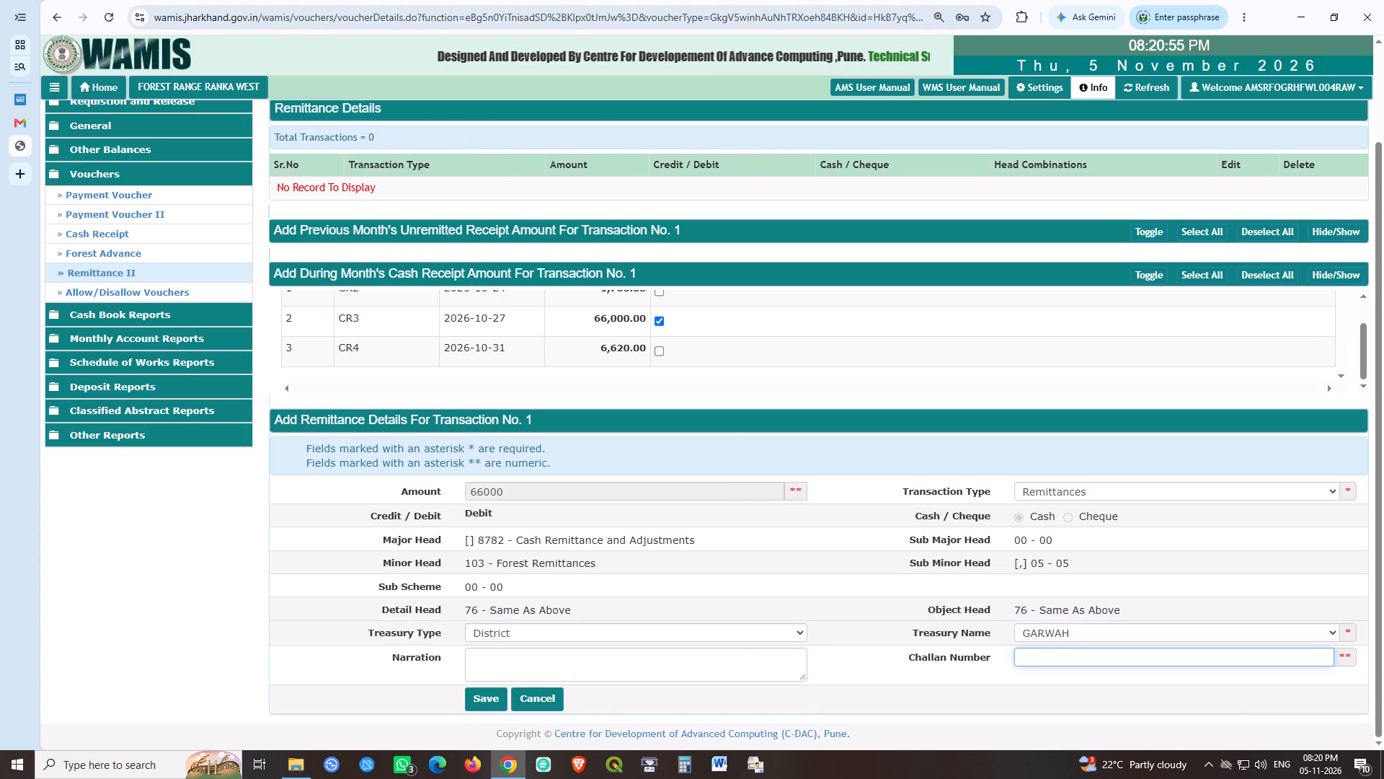
text(34)
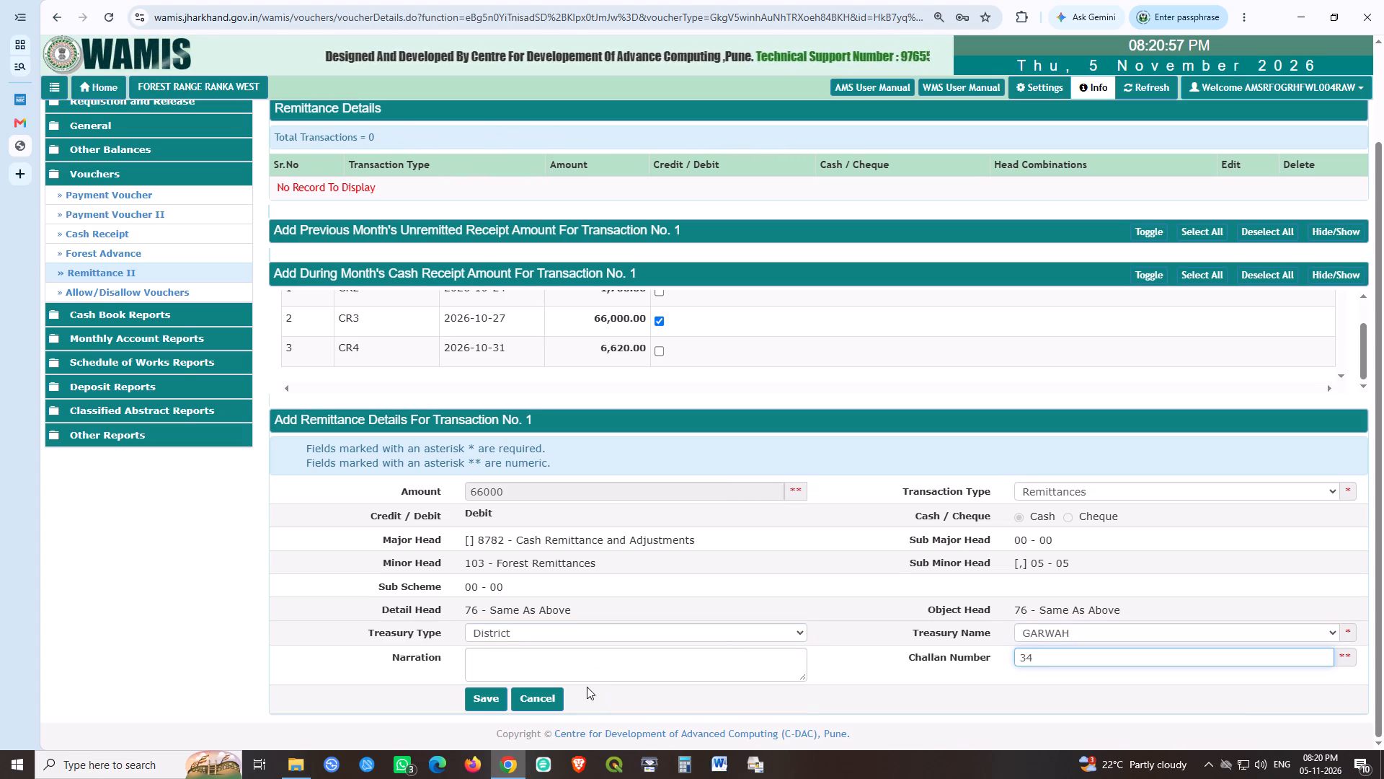
click(488, 697)
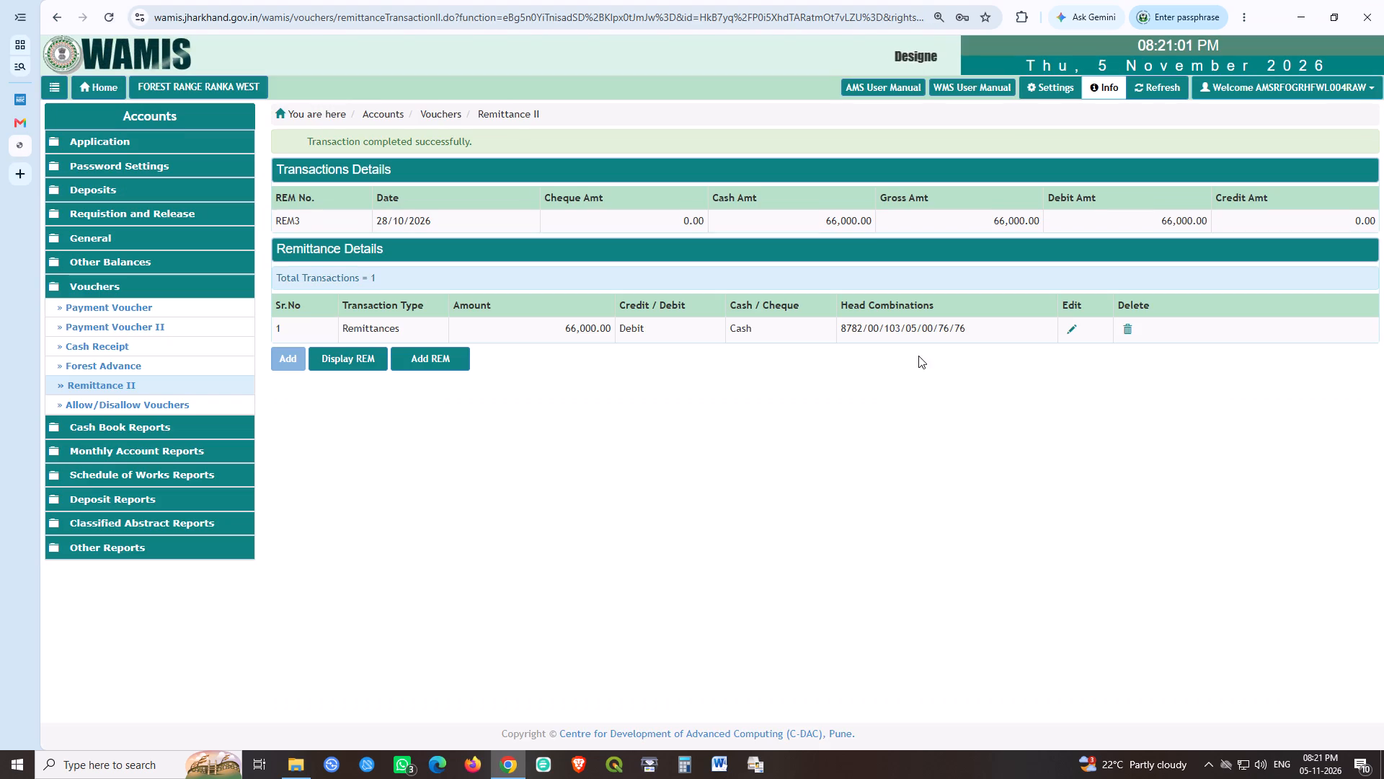
Create and save a fourth remittance voucher, keeping the date 28 October 2026.
click(435, 363)
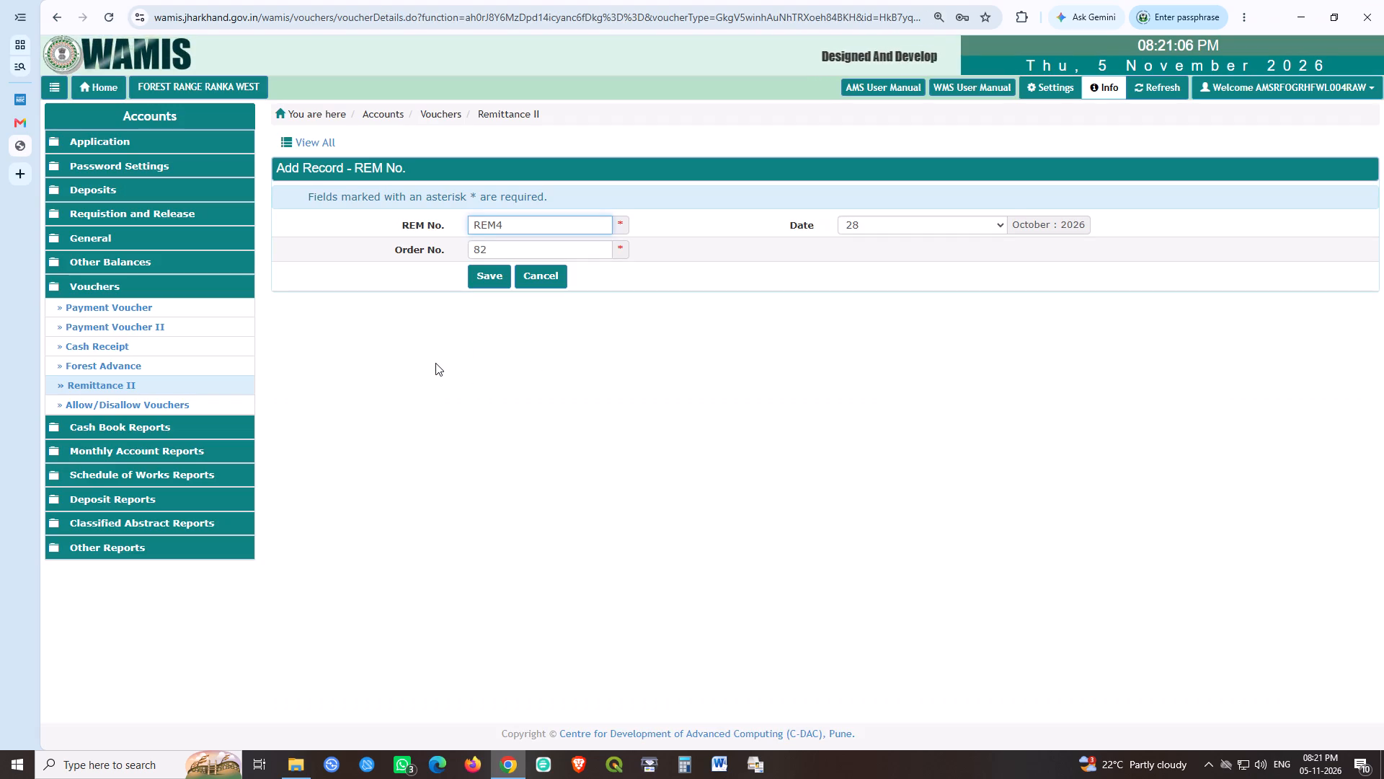
click(864, 221)
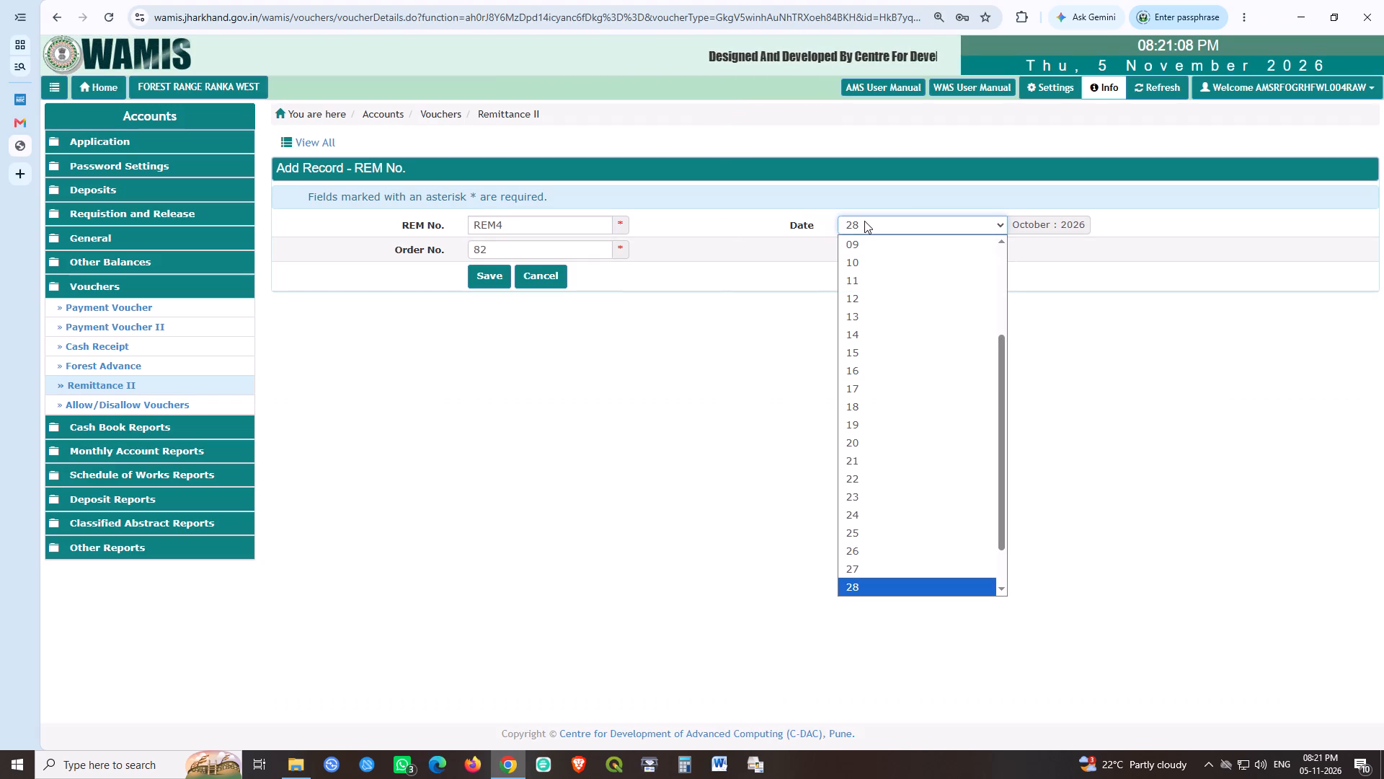
click(864, 221)
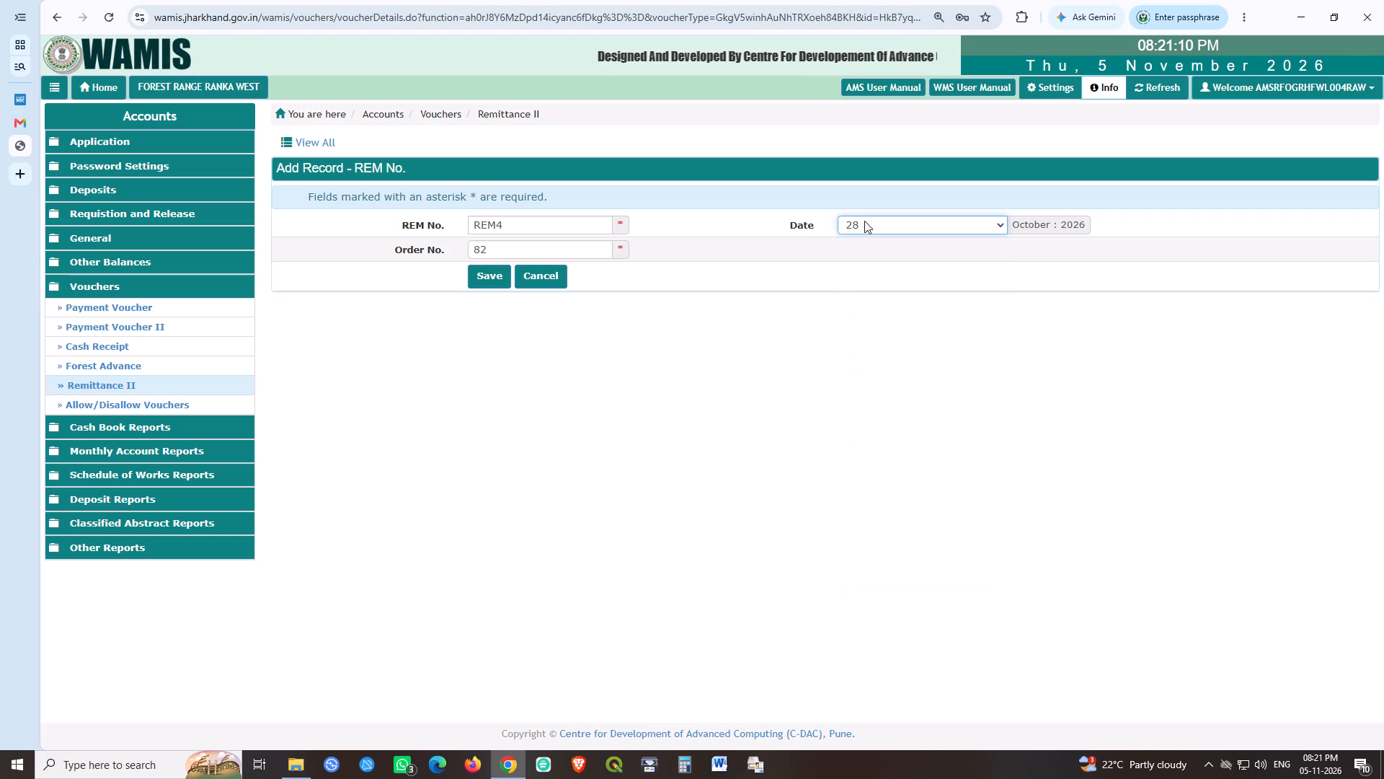
click(488, 271)
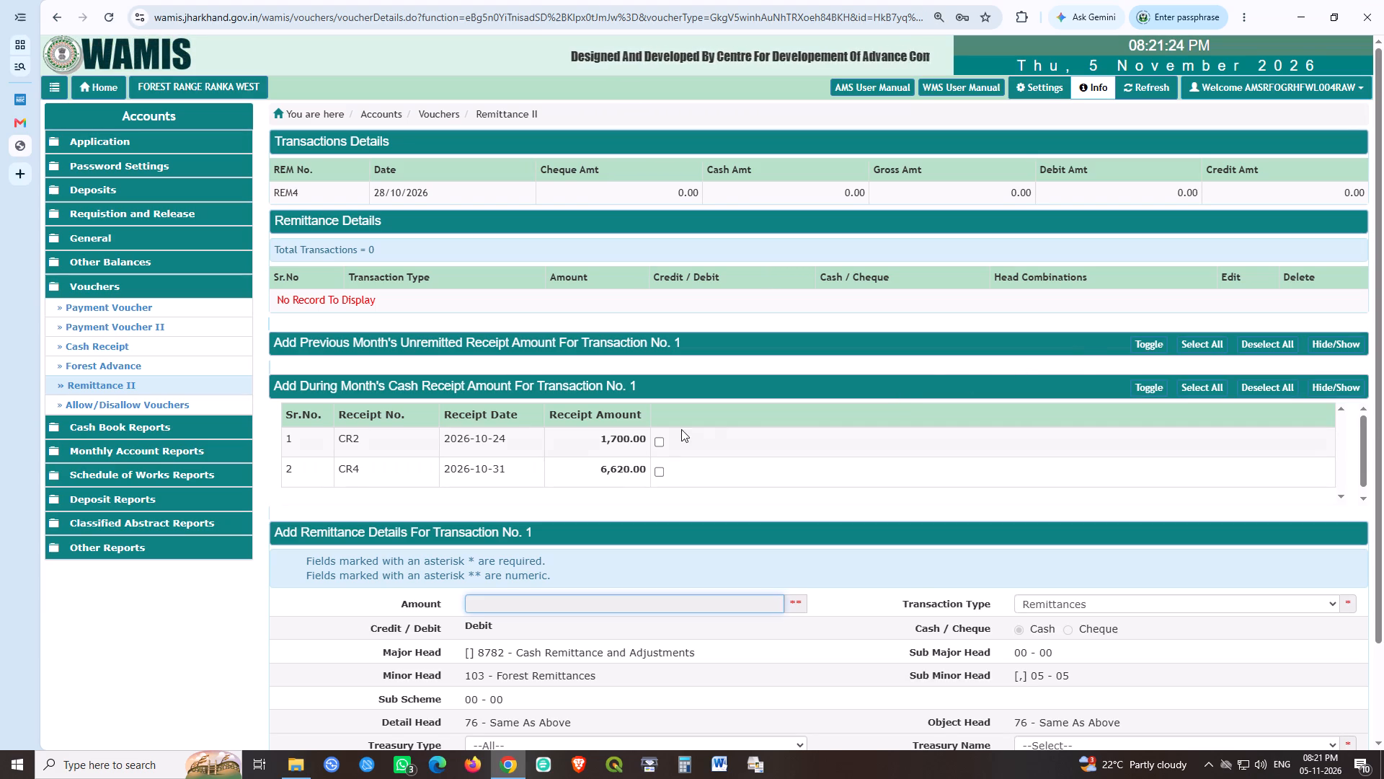
Remit the 1,700 cash receipt to the District treasury GARWAH with challan number 35 and save the transaction.
click(662, 444)
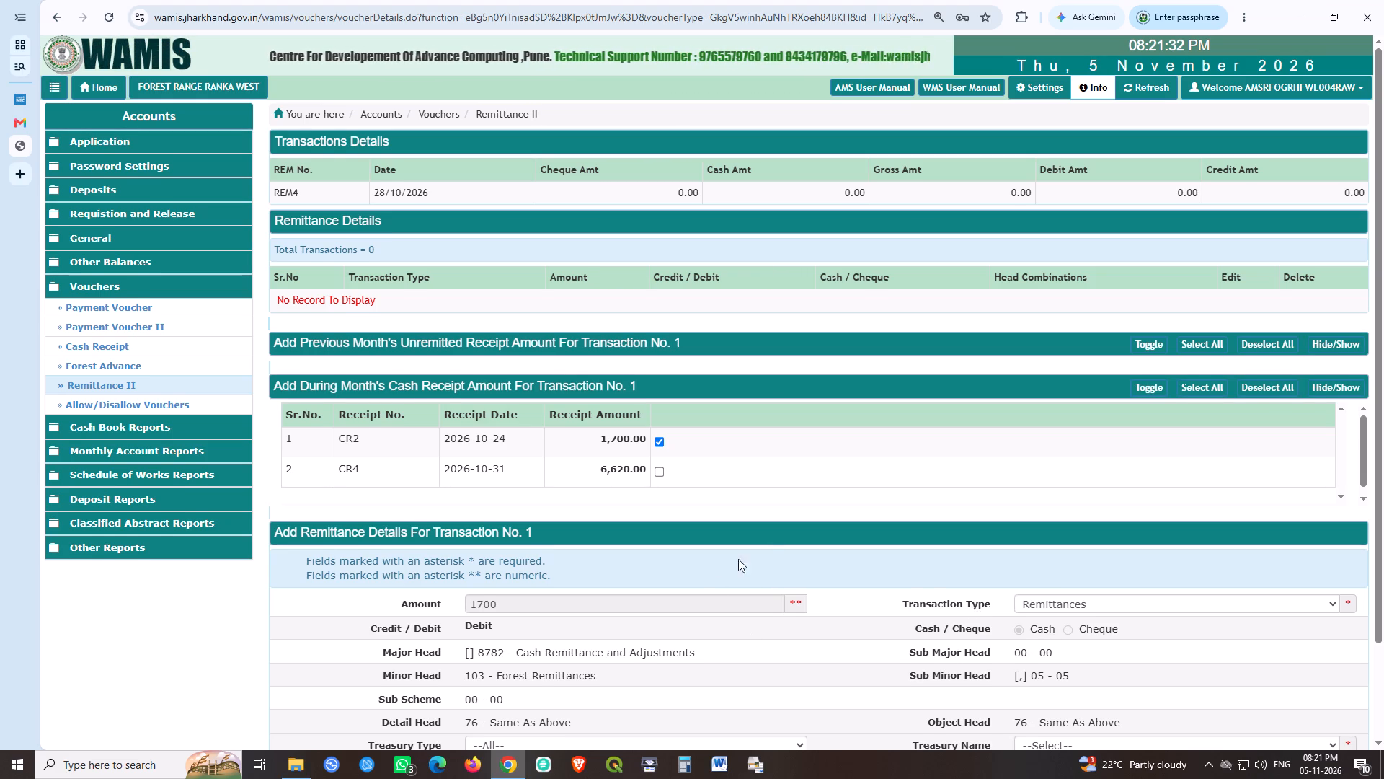
scroll(805, 534, down, 3)
click(577, 631)
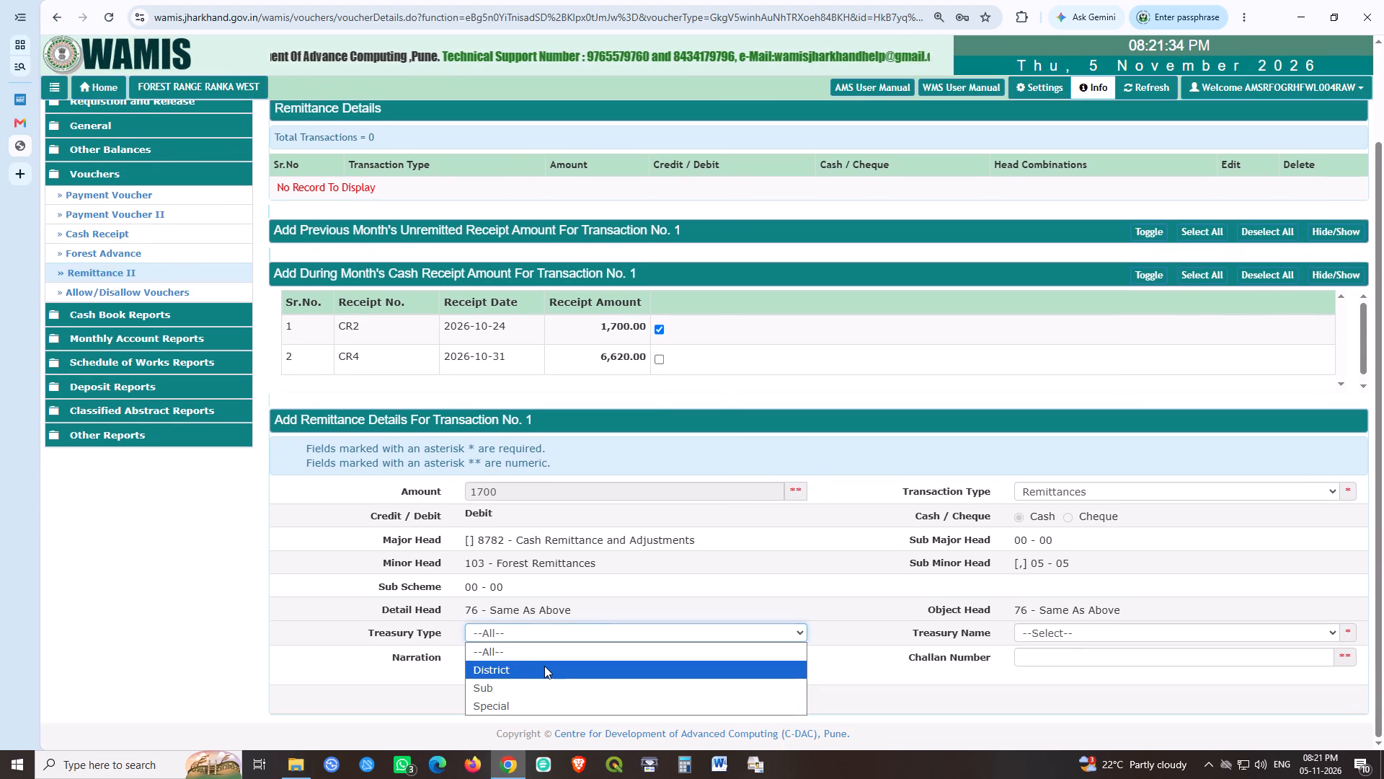
click(544, 666)
click(1039, 629)
click(1050, 664)
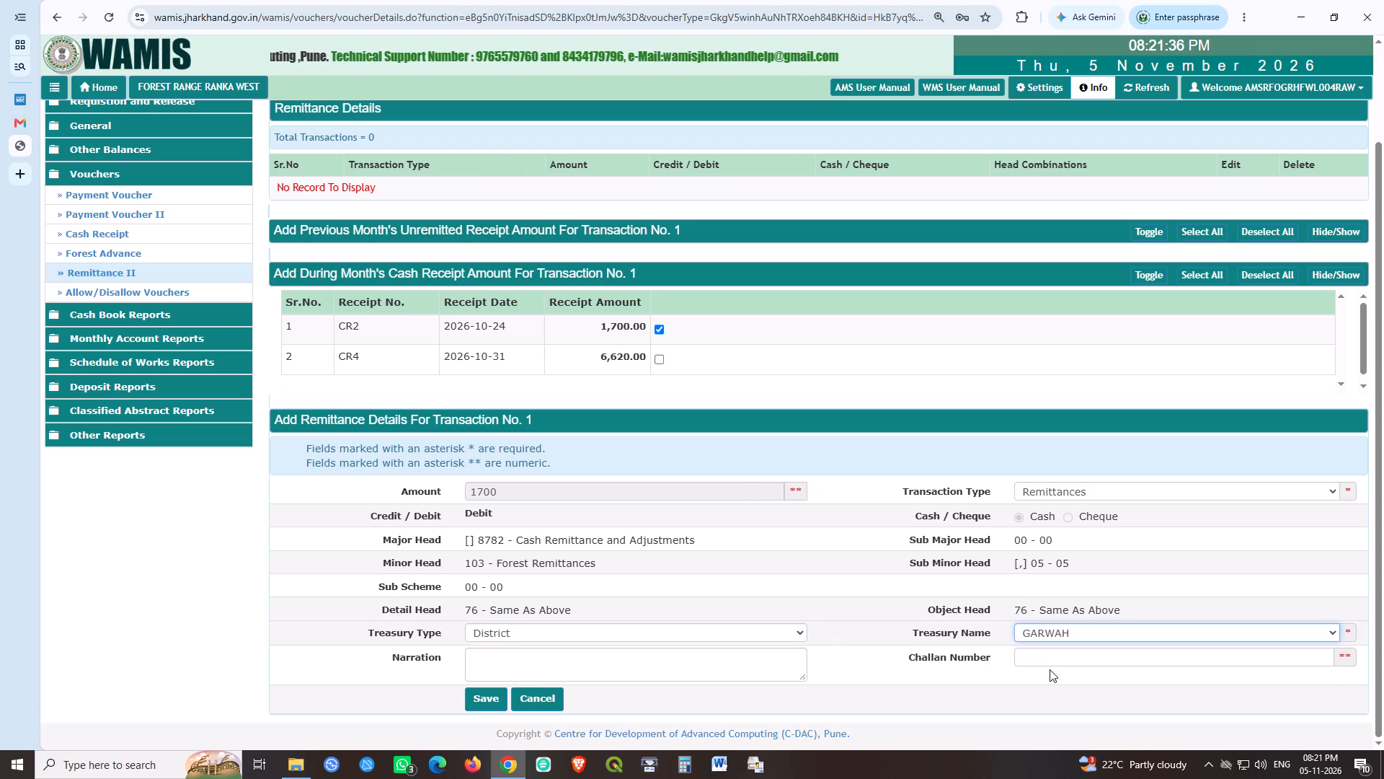
double_click(1051, 670)
click(1051, 664)
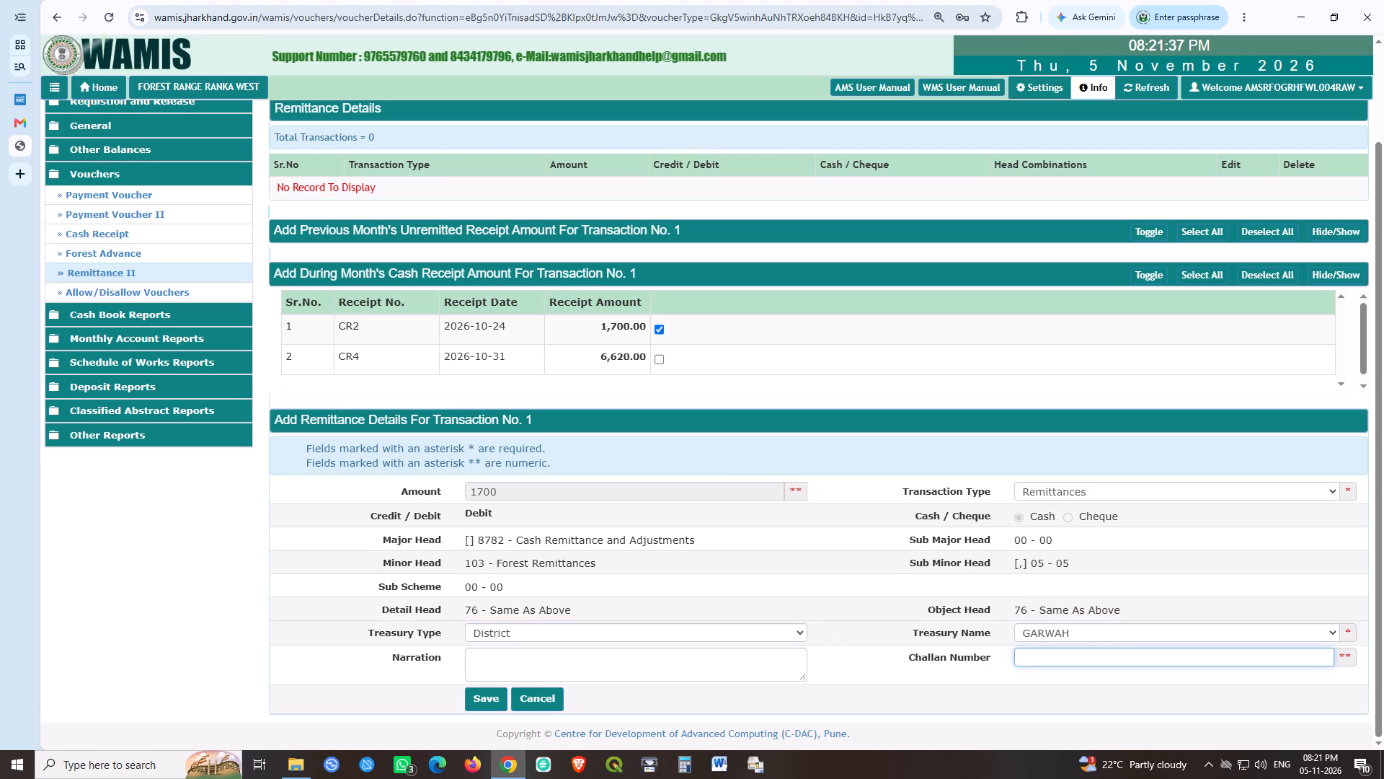
text(35)
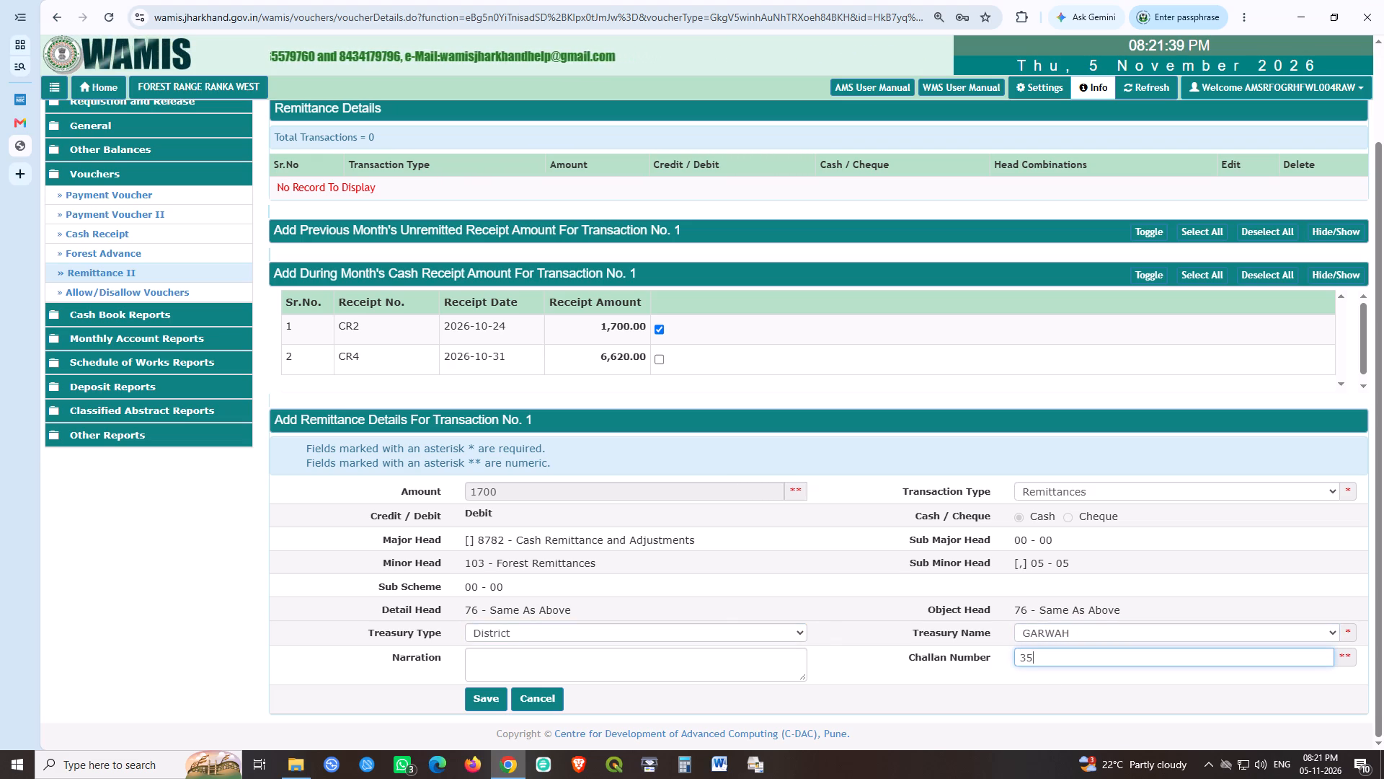
click(605, 674)
click(485, 704)
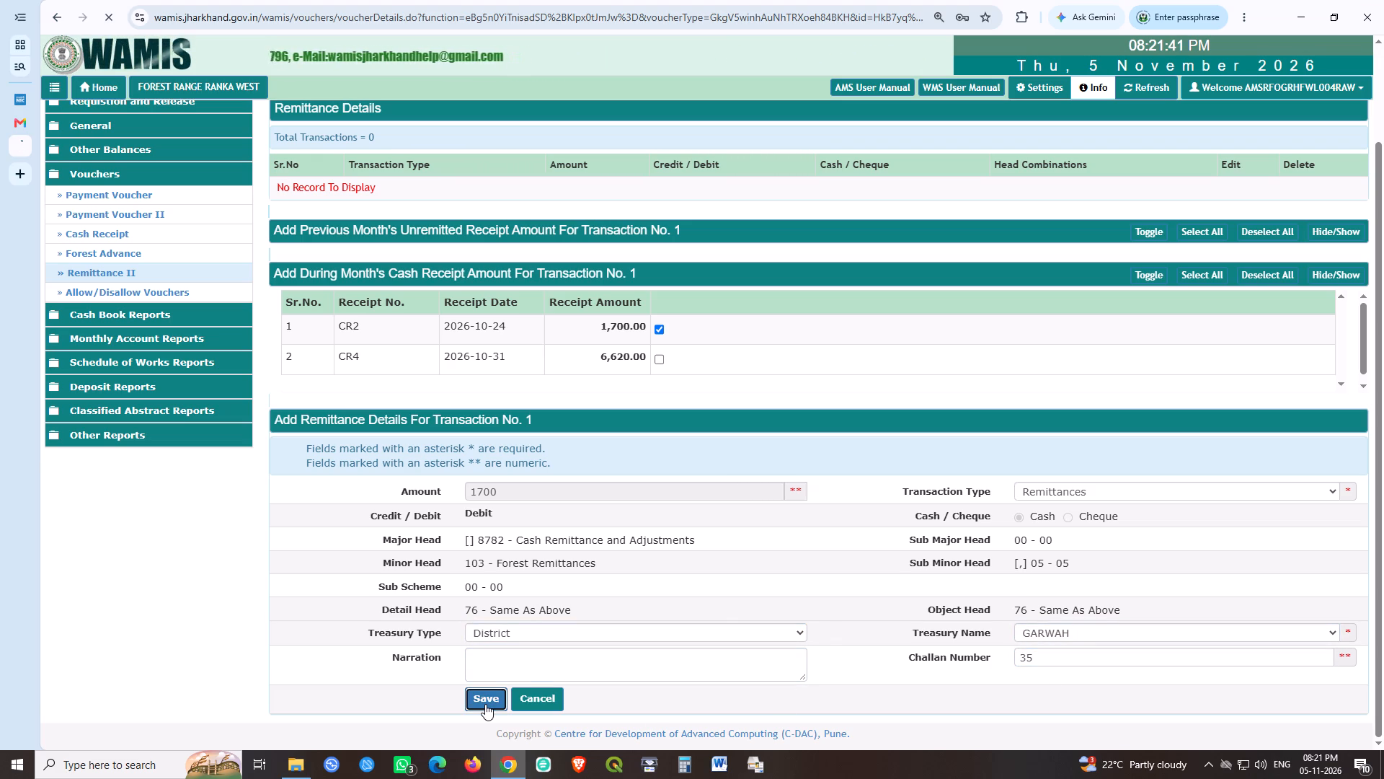
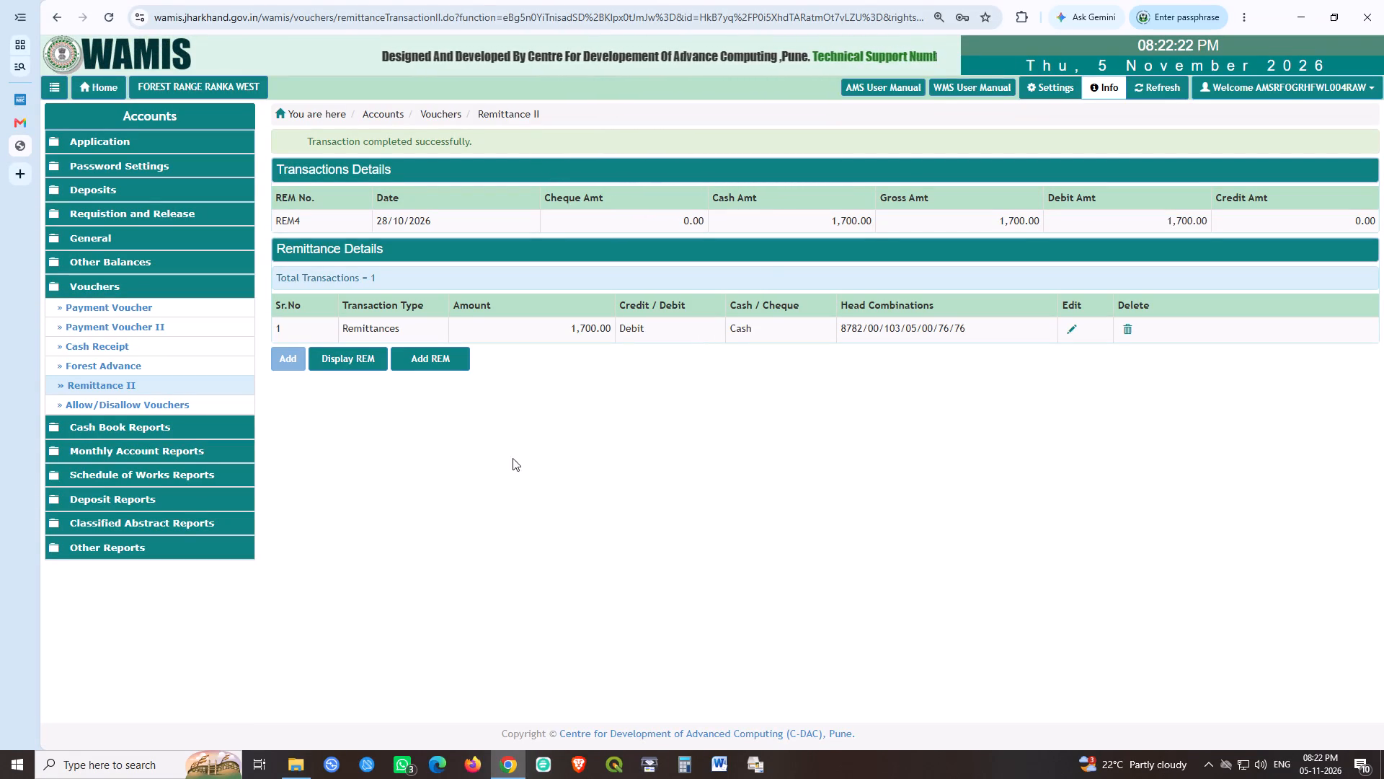
Open the Cash Receipt entry form and try to refresh the October 2026 monthly account for Forest Range Ranka West.
click(96, 343)
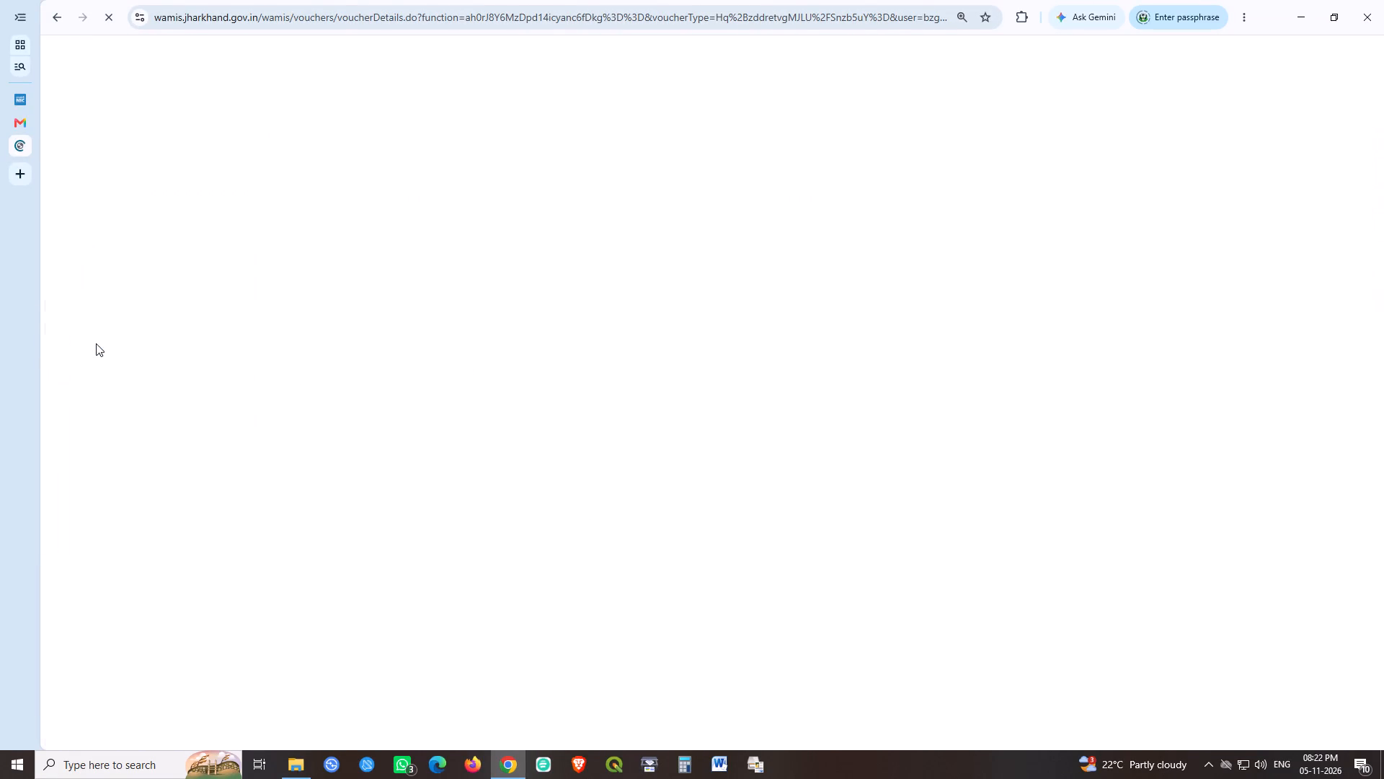
click(1155, 82)
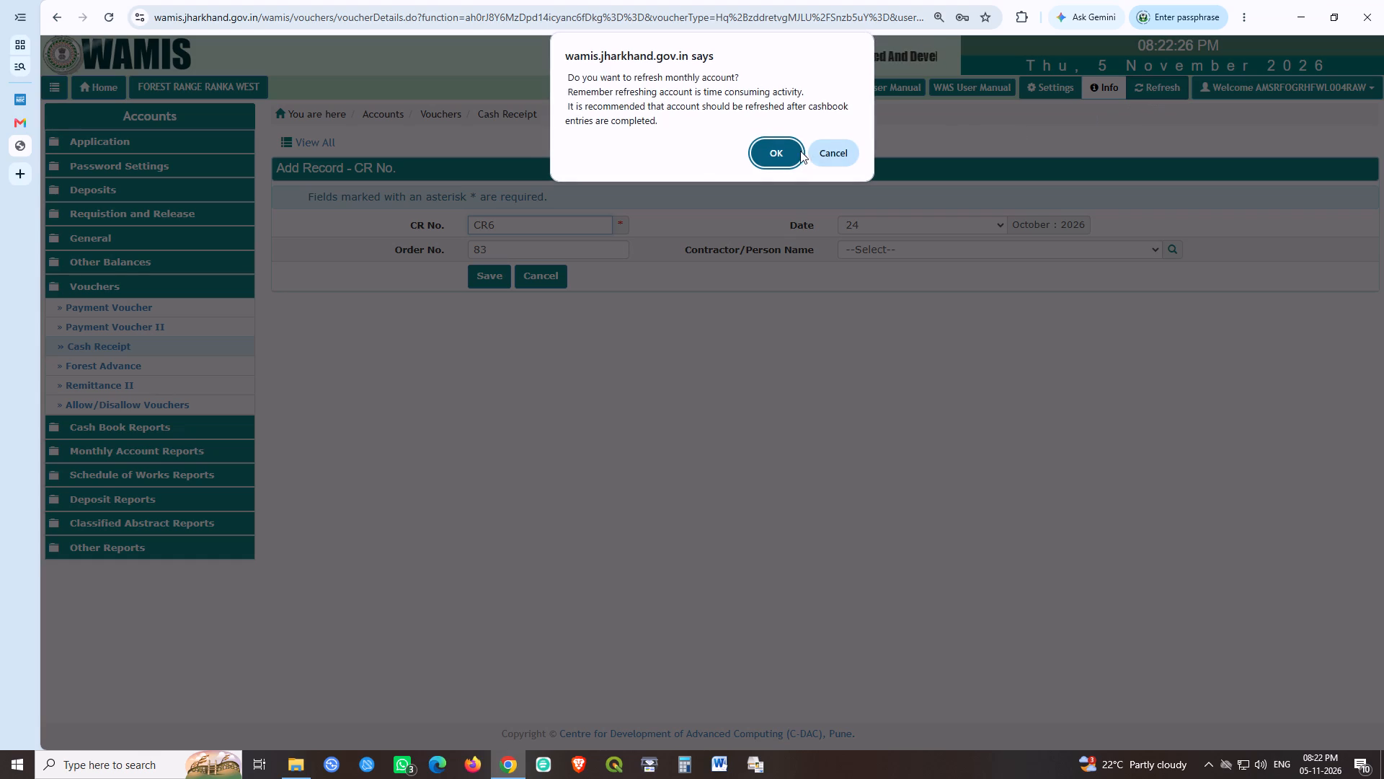
click(787, 151)
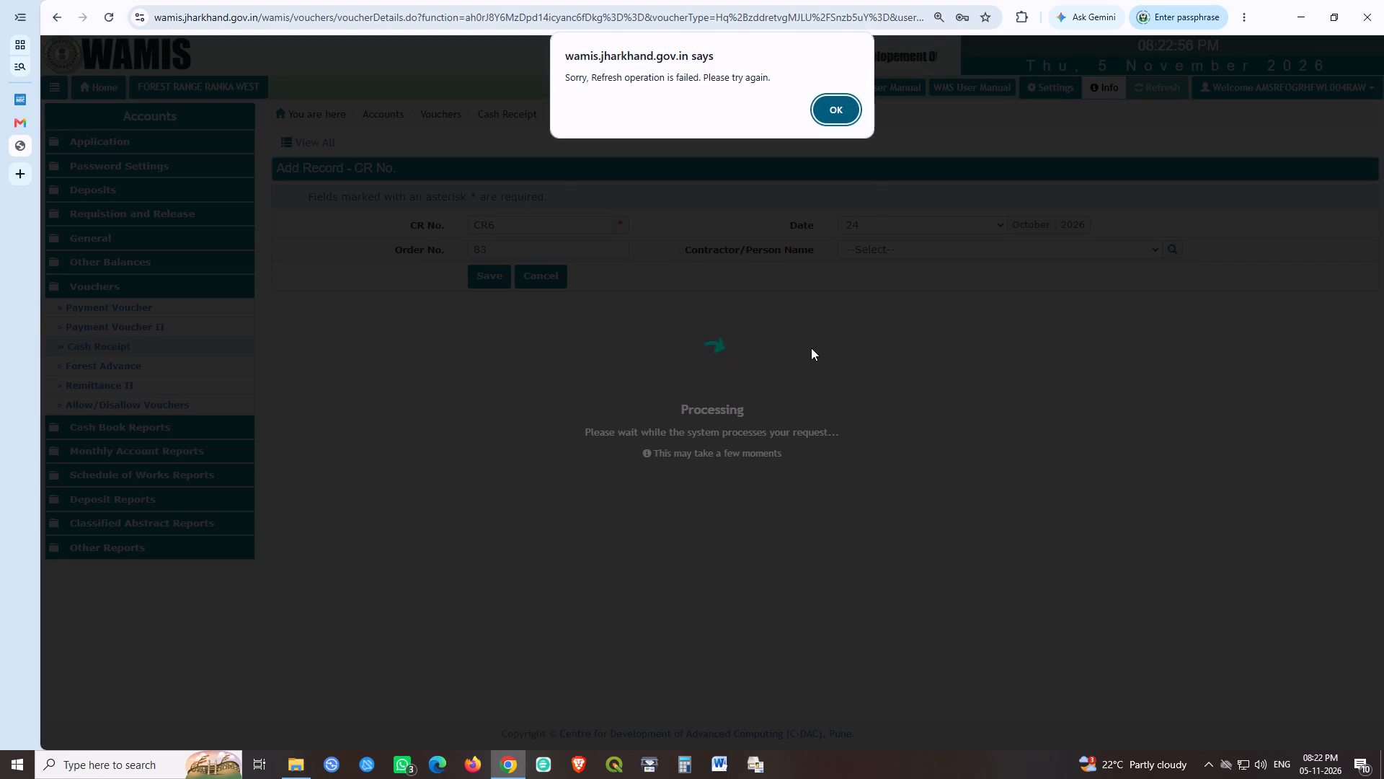
click(830, 105)
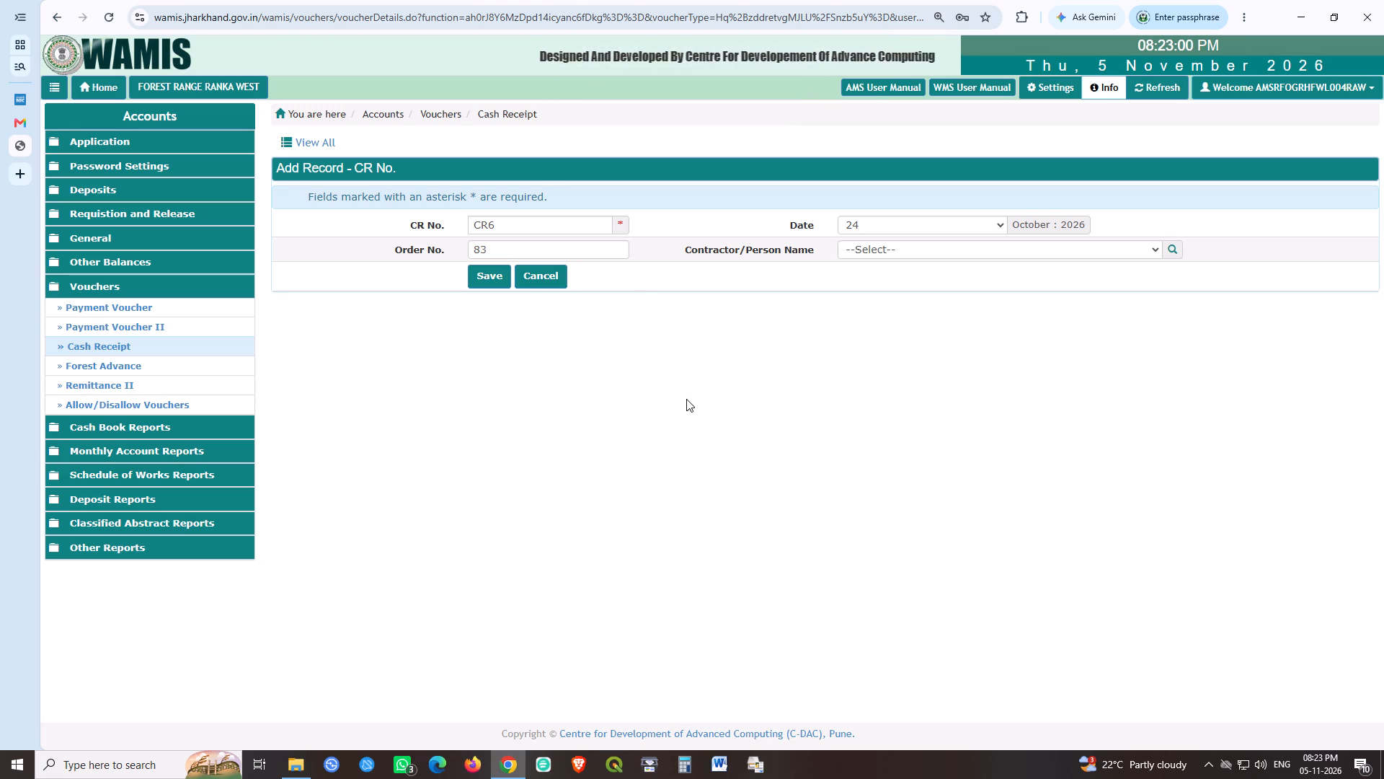
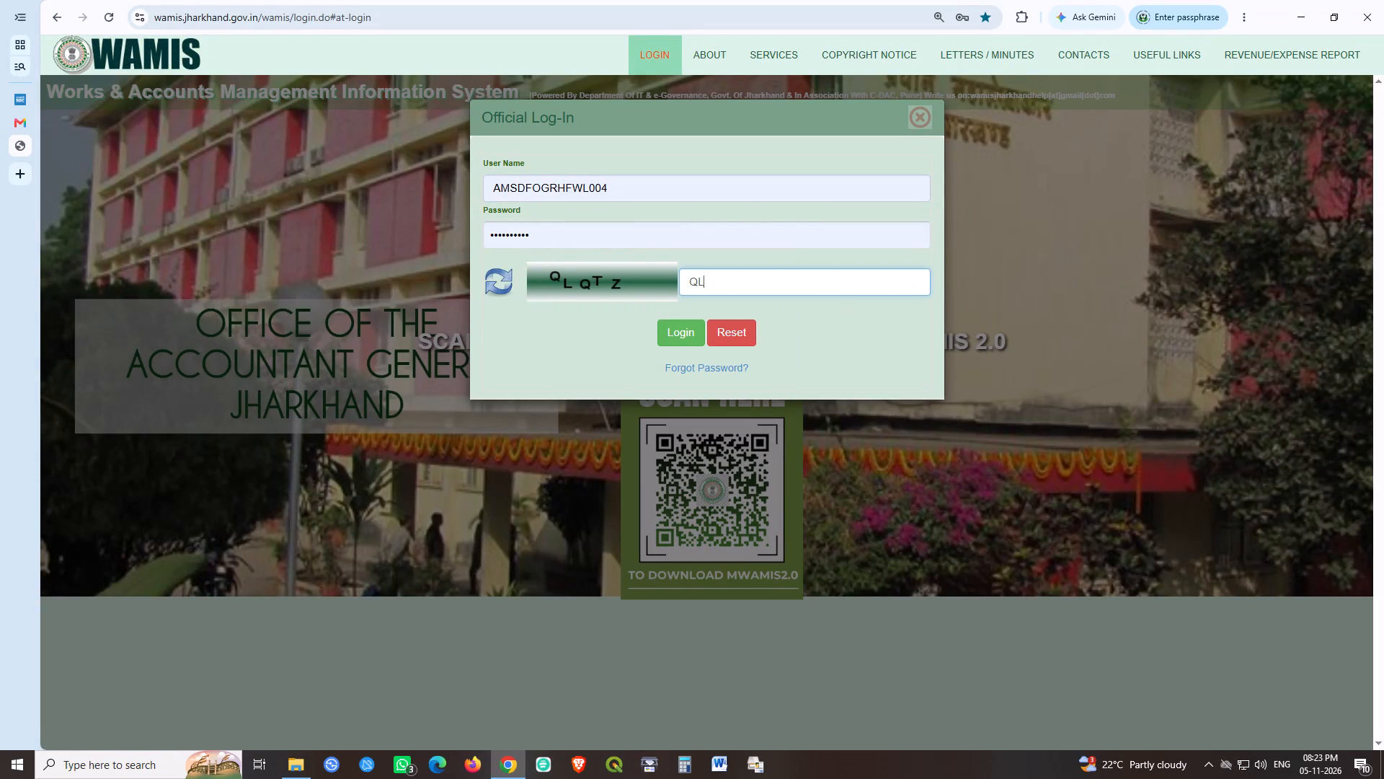
Complete the captcha with the characters shown and log in to the official WAMIS account.
text(QTZ)
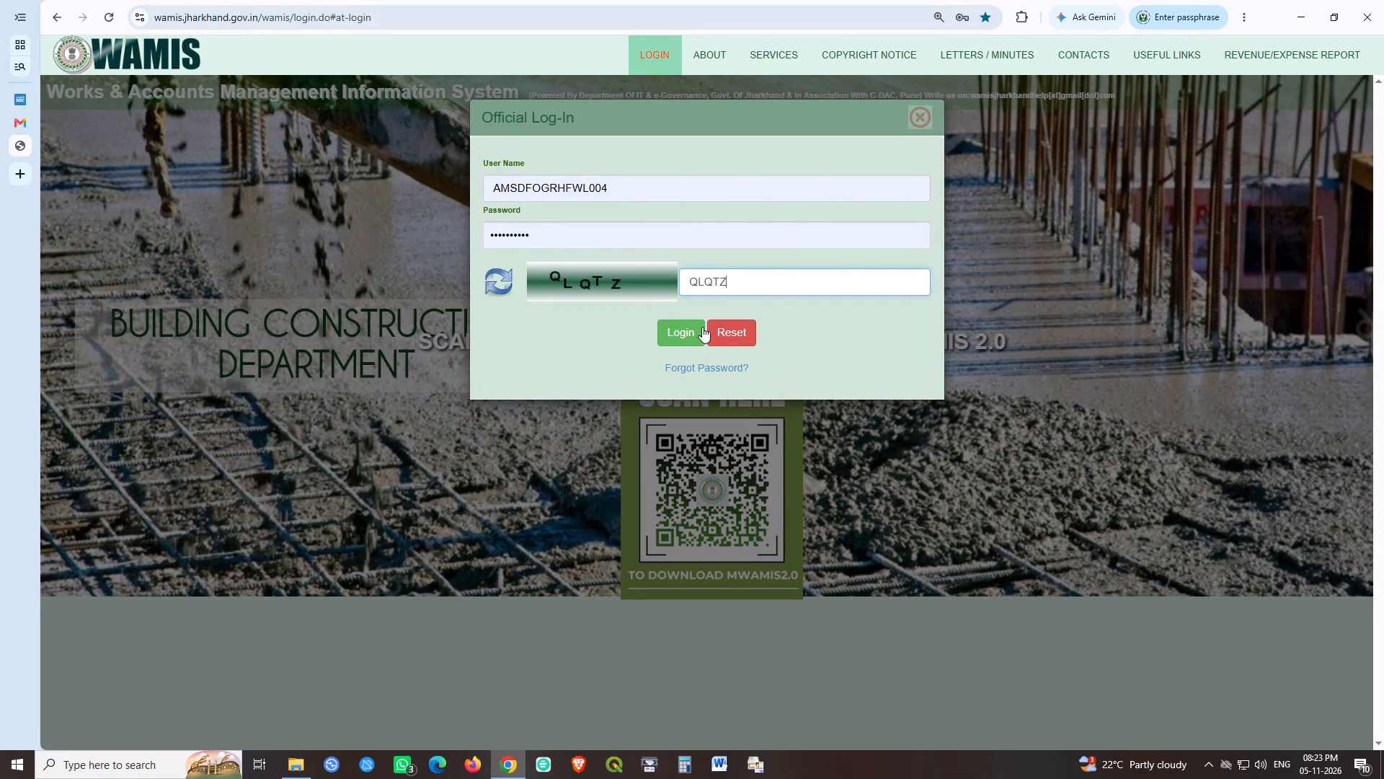
click(698, 330)
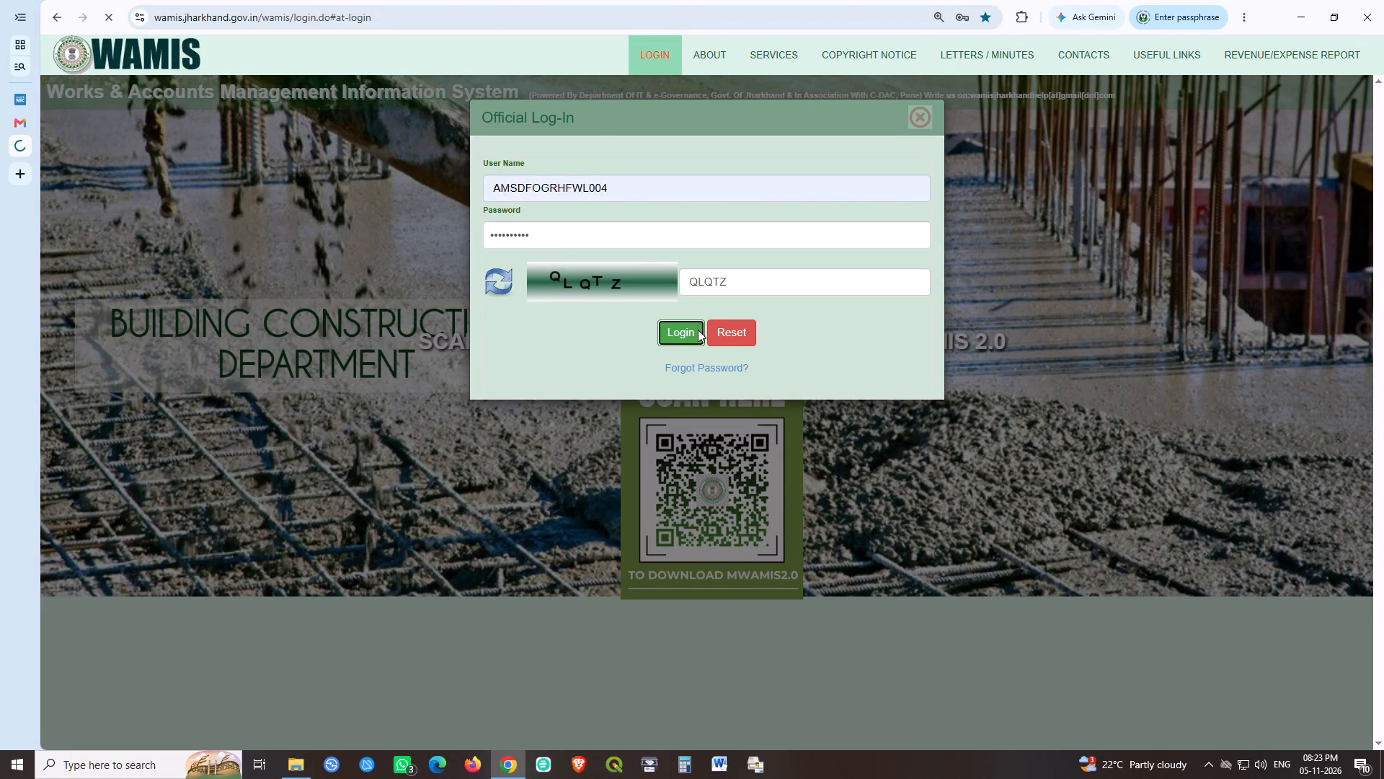
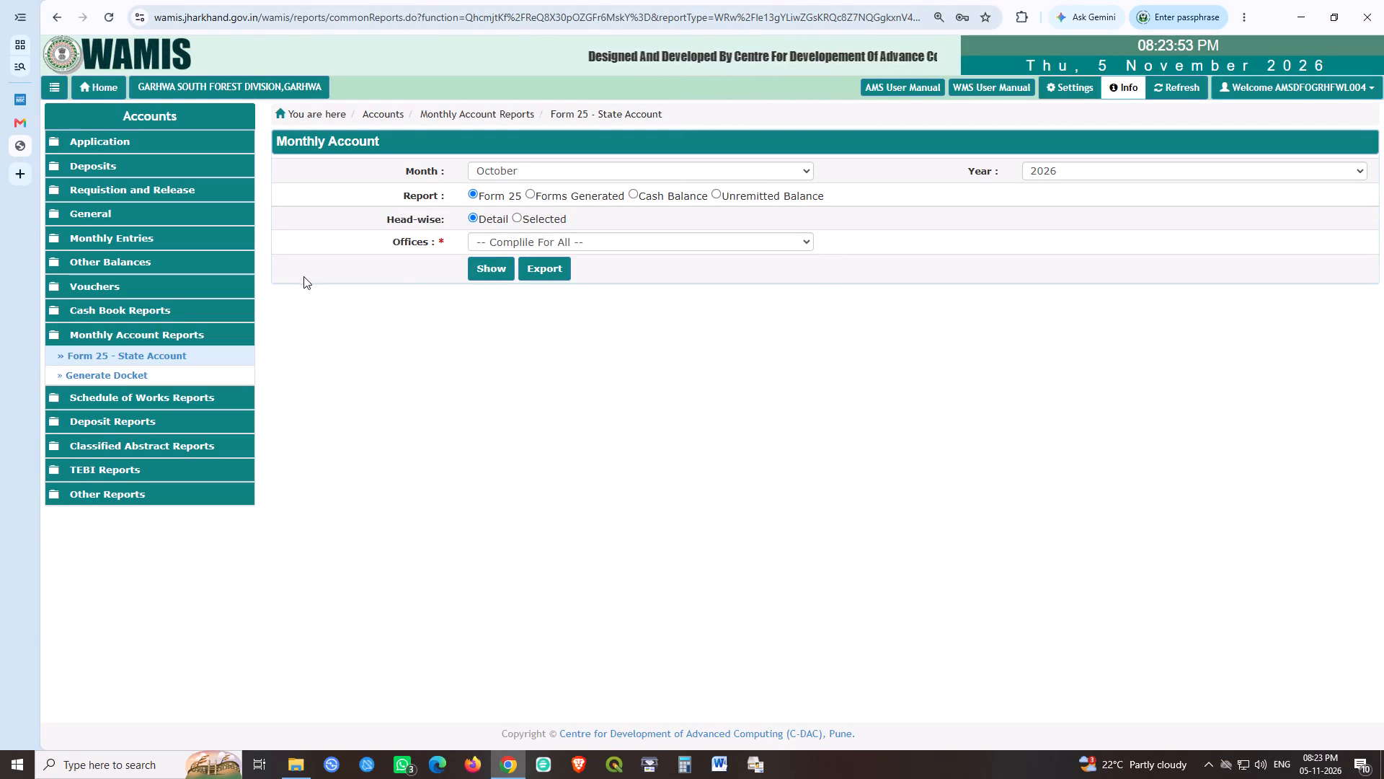
Generate the detailed Form 25 cash account for October 2026 for all offices and review its receipts and disbursements.
click(492, 268)
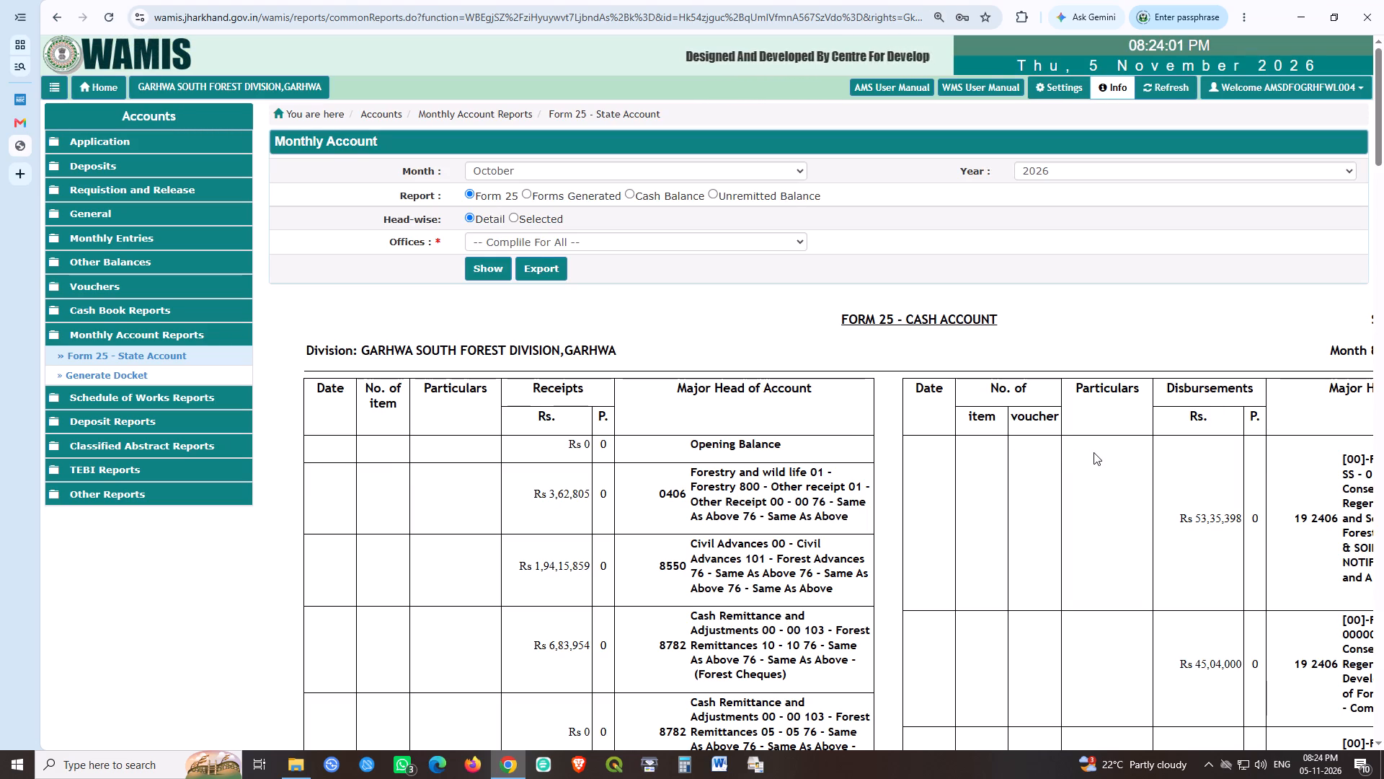
scroll(1094, 452, down, 19)
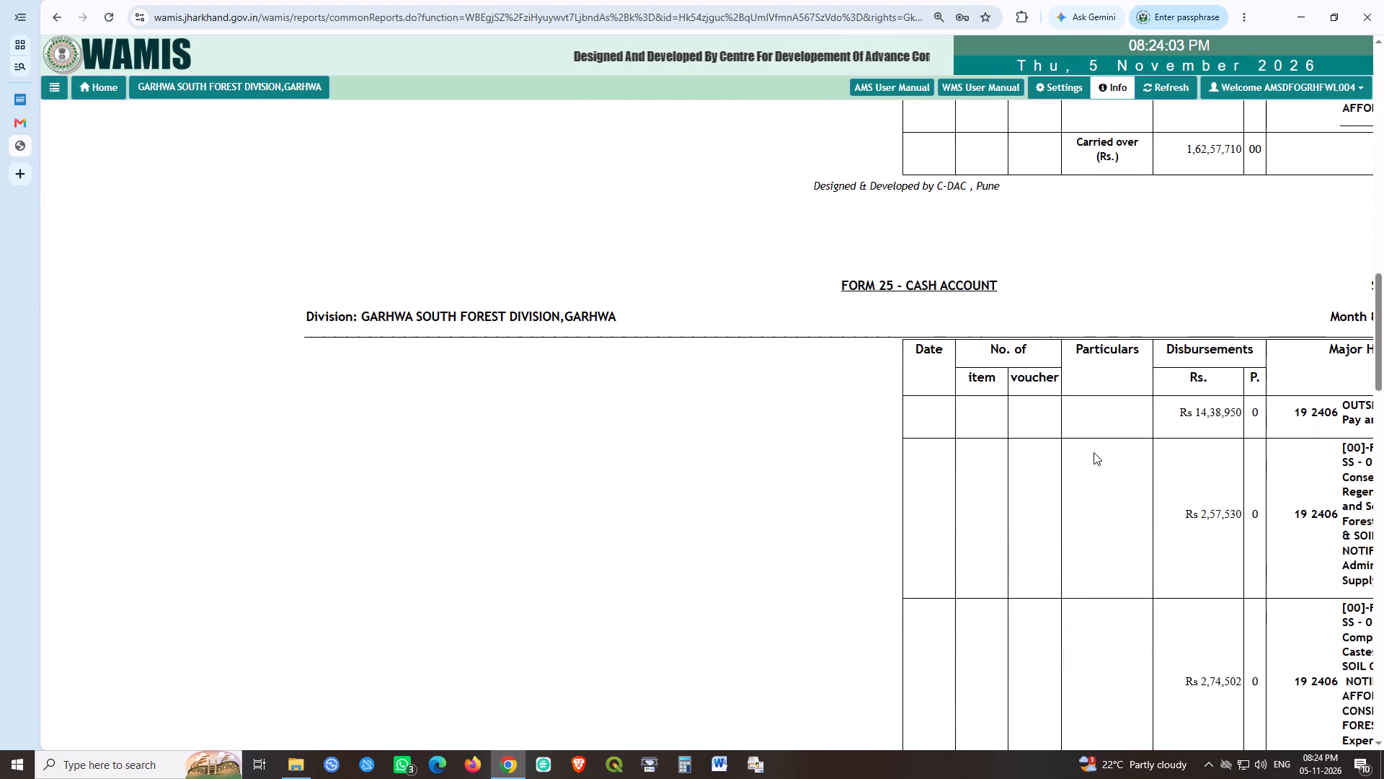
scroll(1094, 452, down, 20)
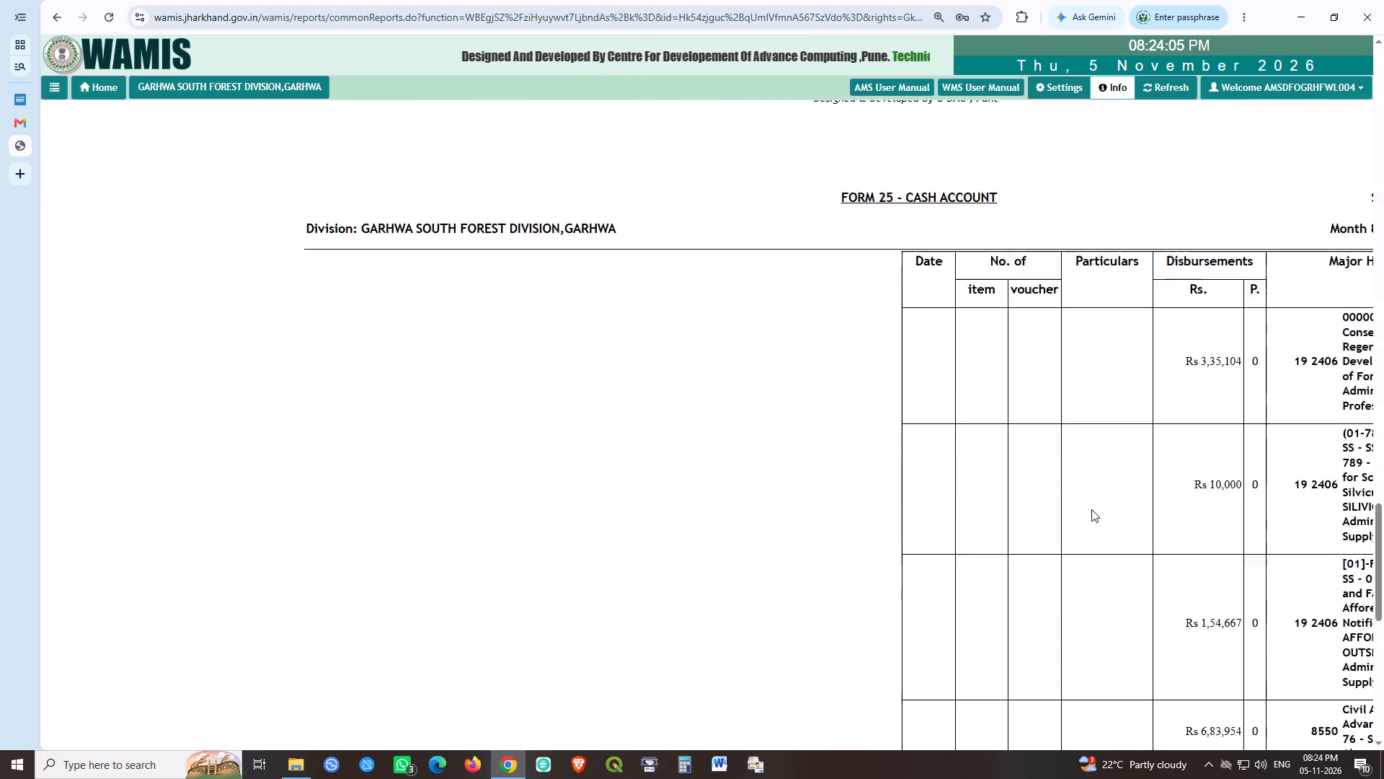
scroll(1091, 509, down, 14)
scroll(1091, 509, up, 17)
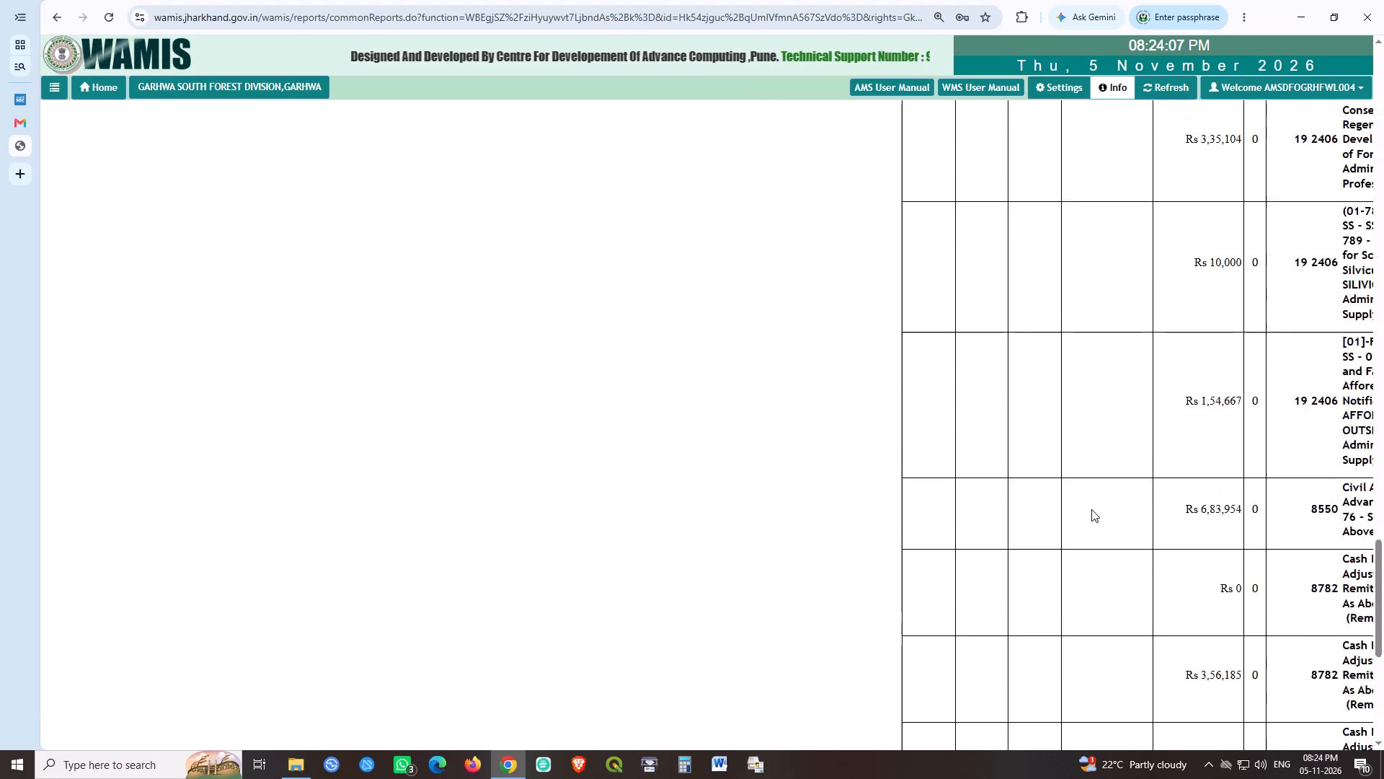
scroll(1091, 509, up, 20)
scroll(1091, 509, up, 10)
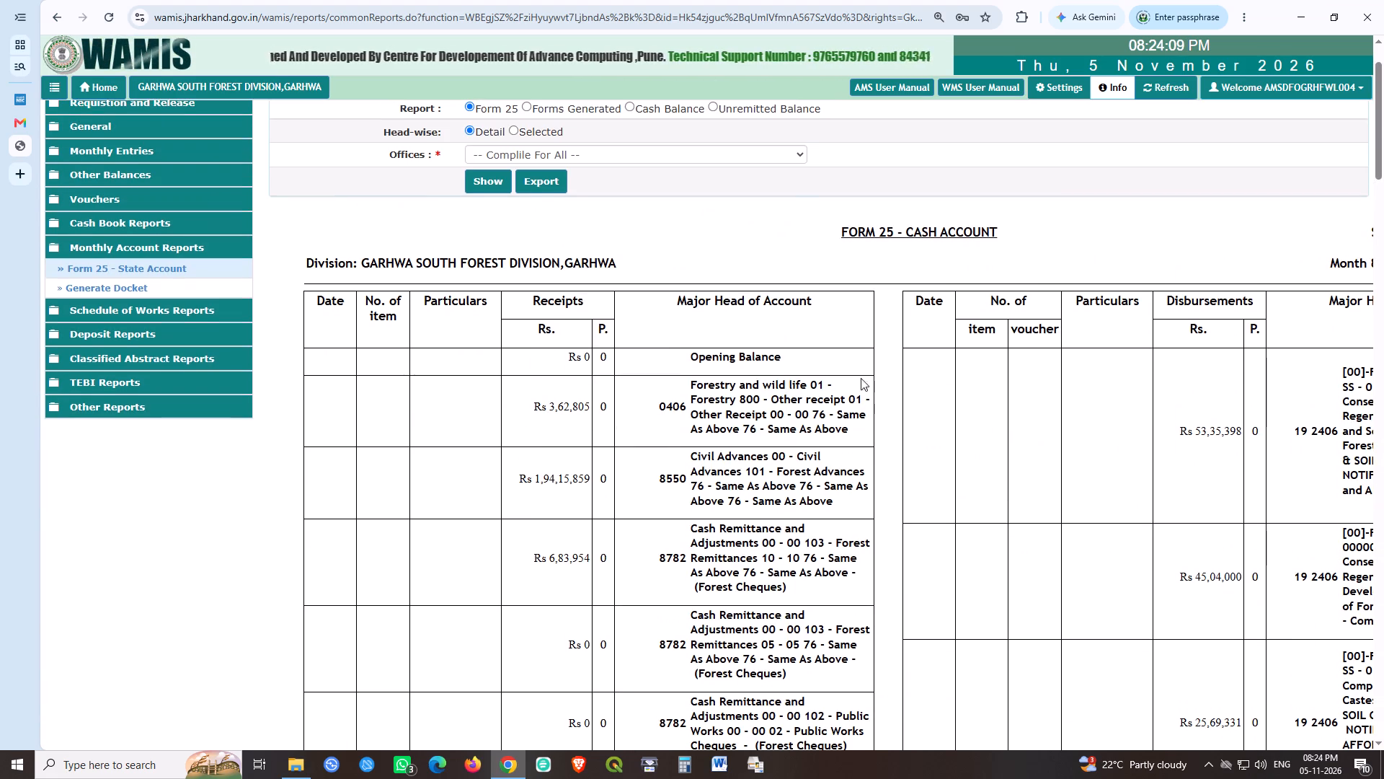
Export the October 2026 Form 25 cash account as a PDF to the Downloads folder.
click(554, 188)
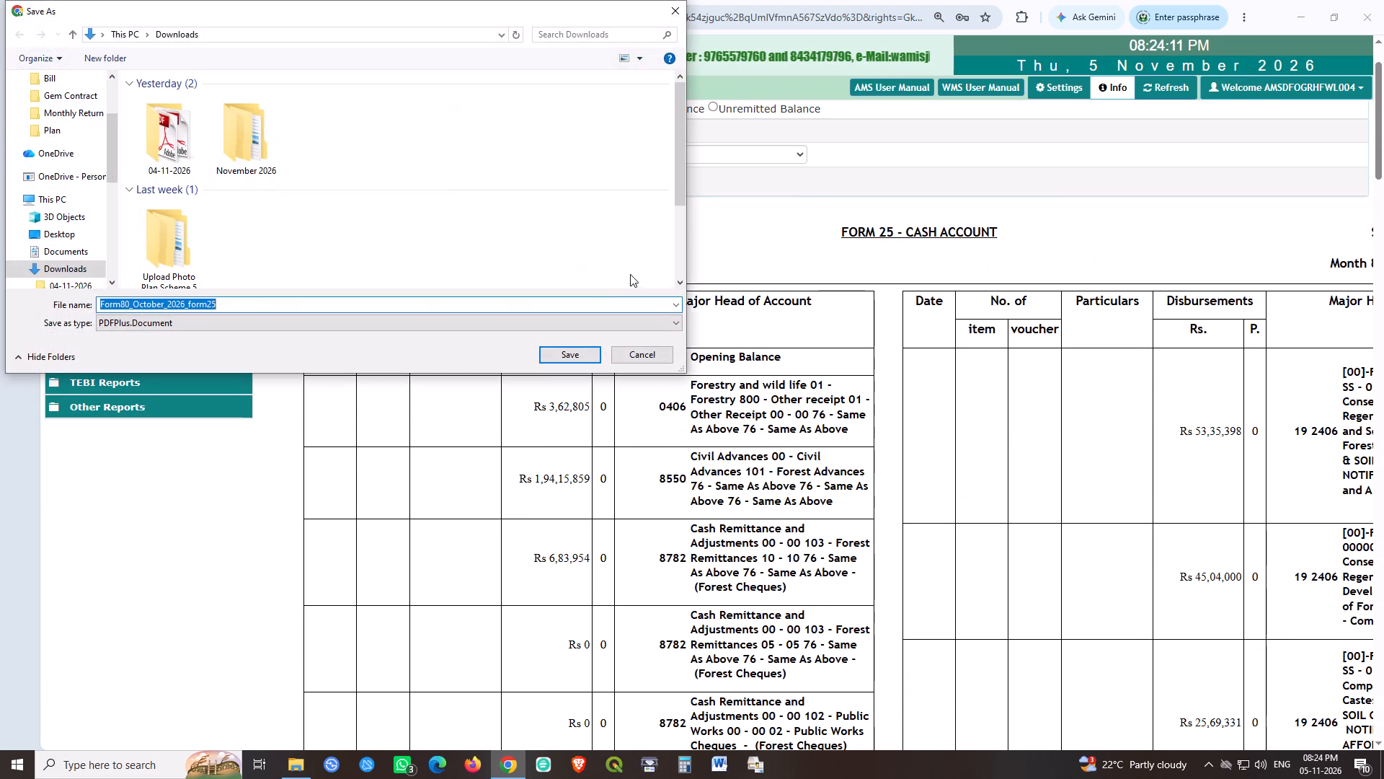
click(566, 355)
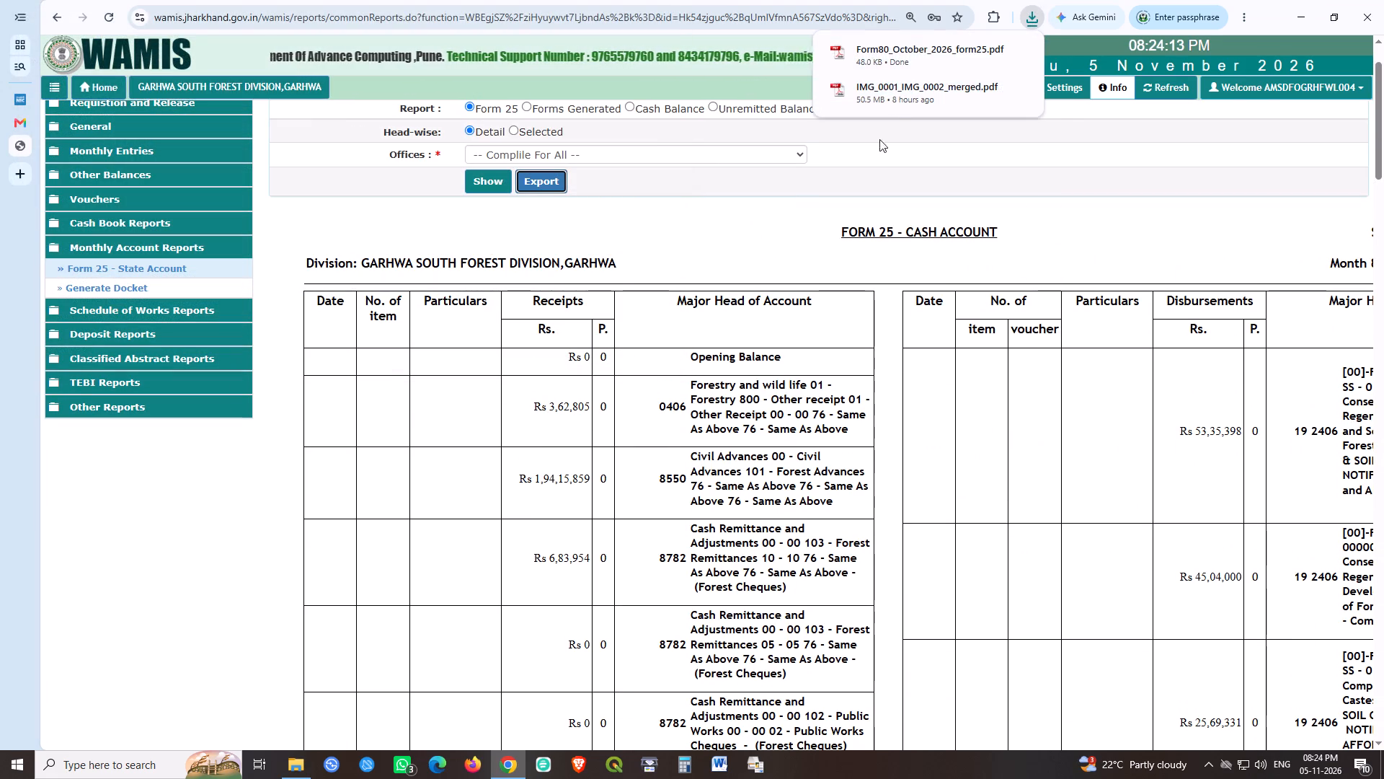
Open the exported Form 25 PDF and print all its pages on both sides, flipped on the short edge.
click(923, 54)
scroll(936, 413, down, 15)
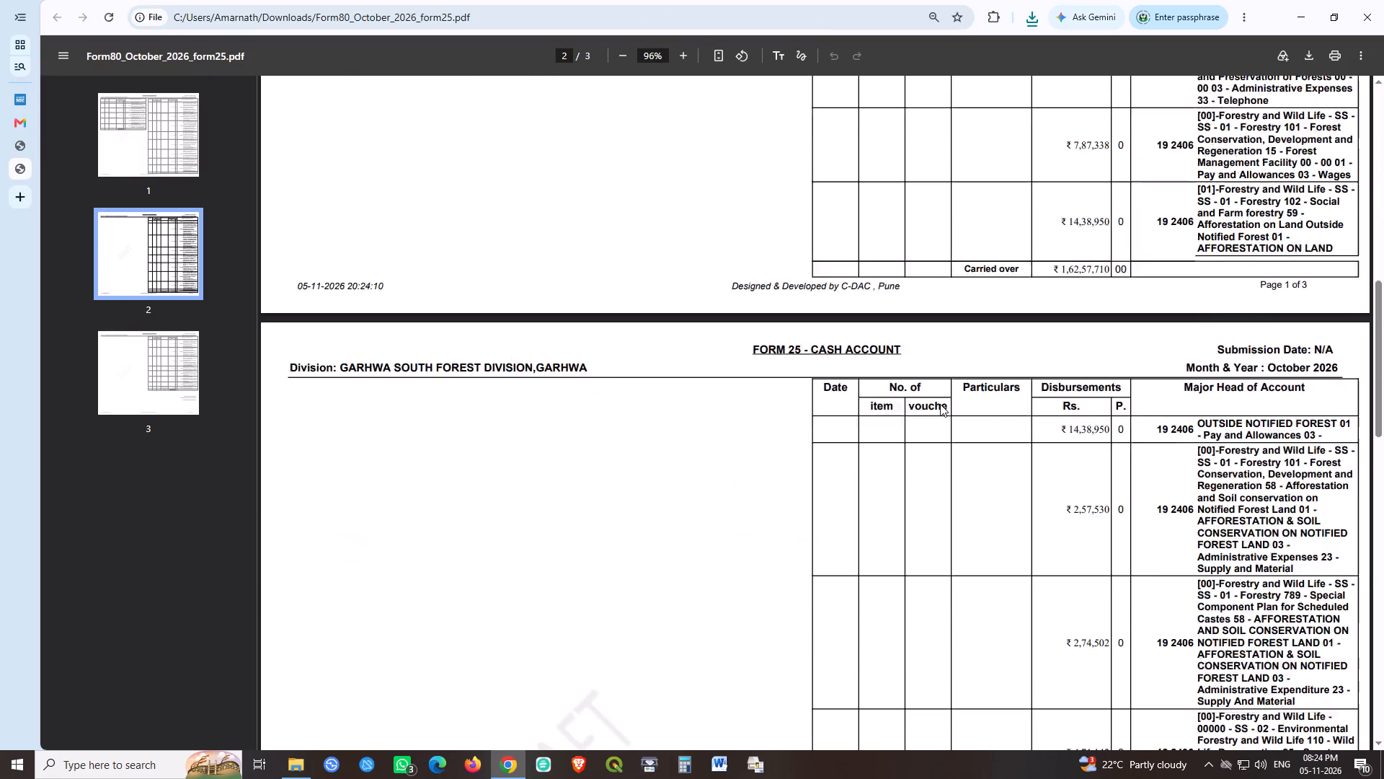
scroll(940, 404, down, 19)
key(ctrl+p)
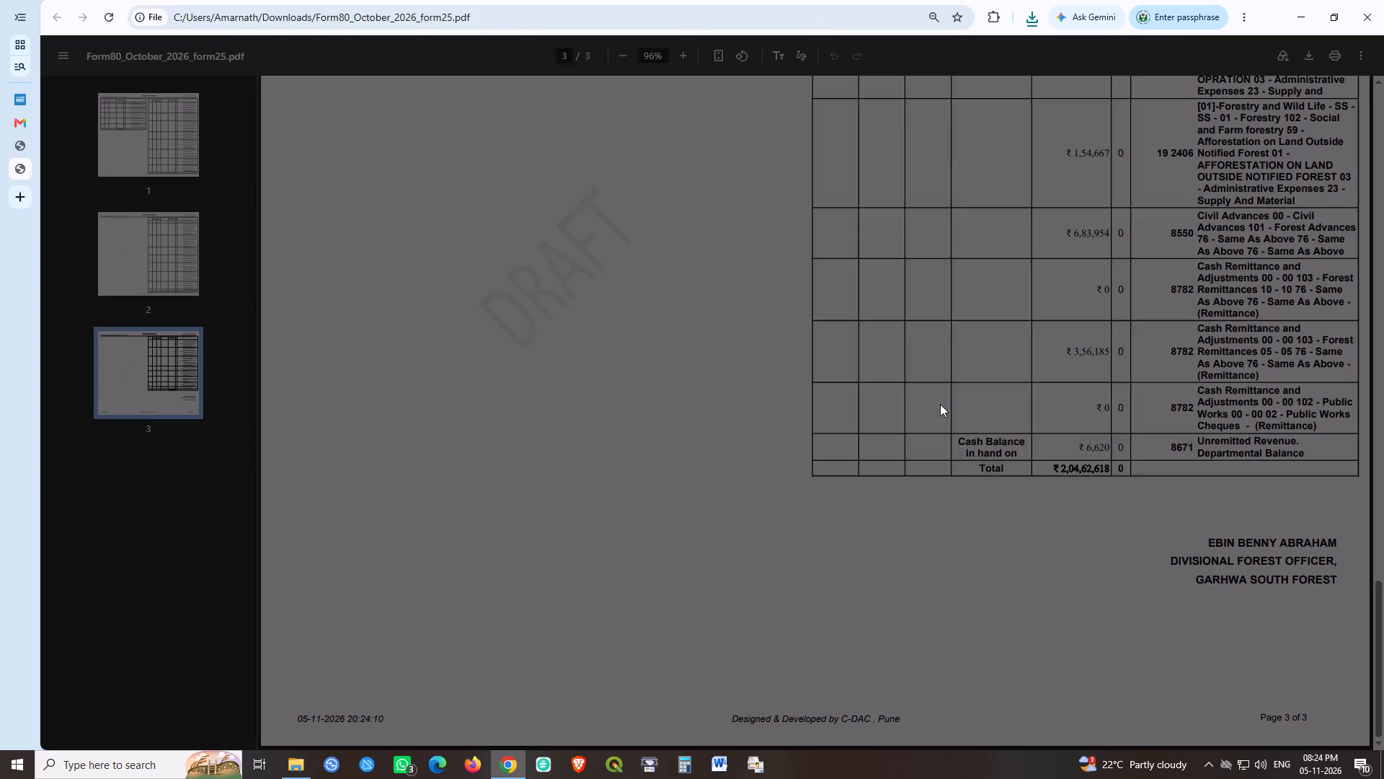
click(1090, 269)
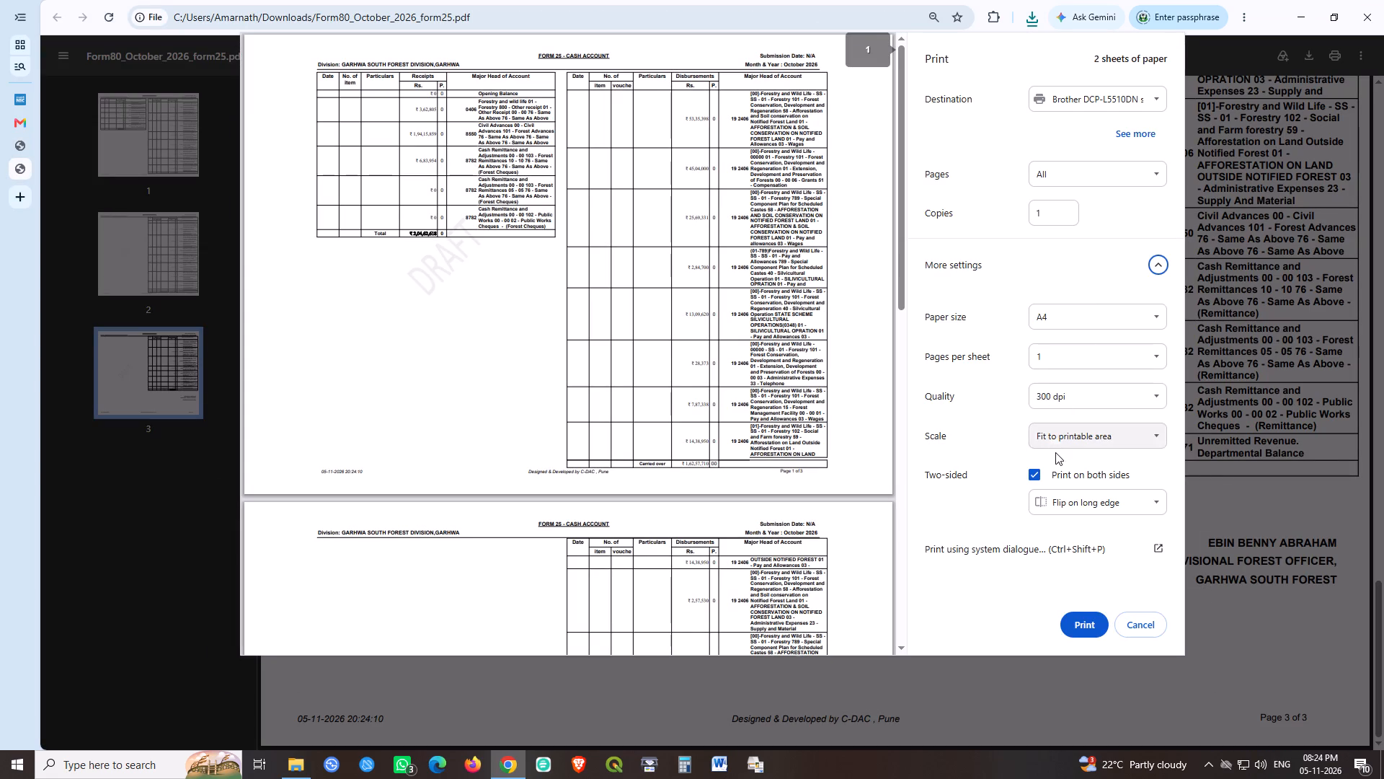
click(1062, 498)
click(1070, 540)
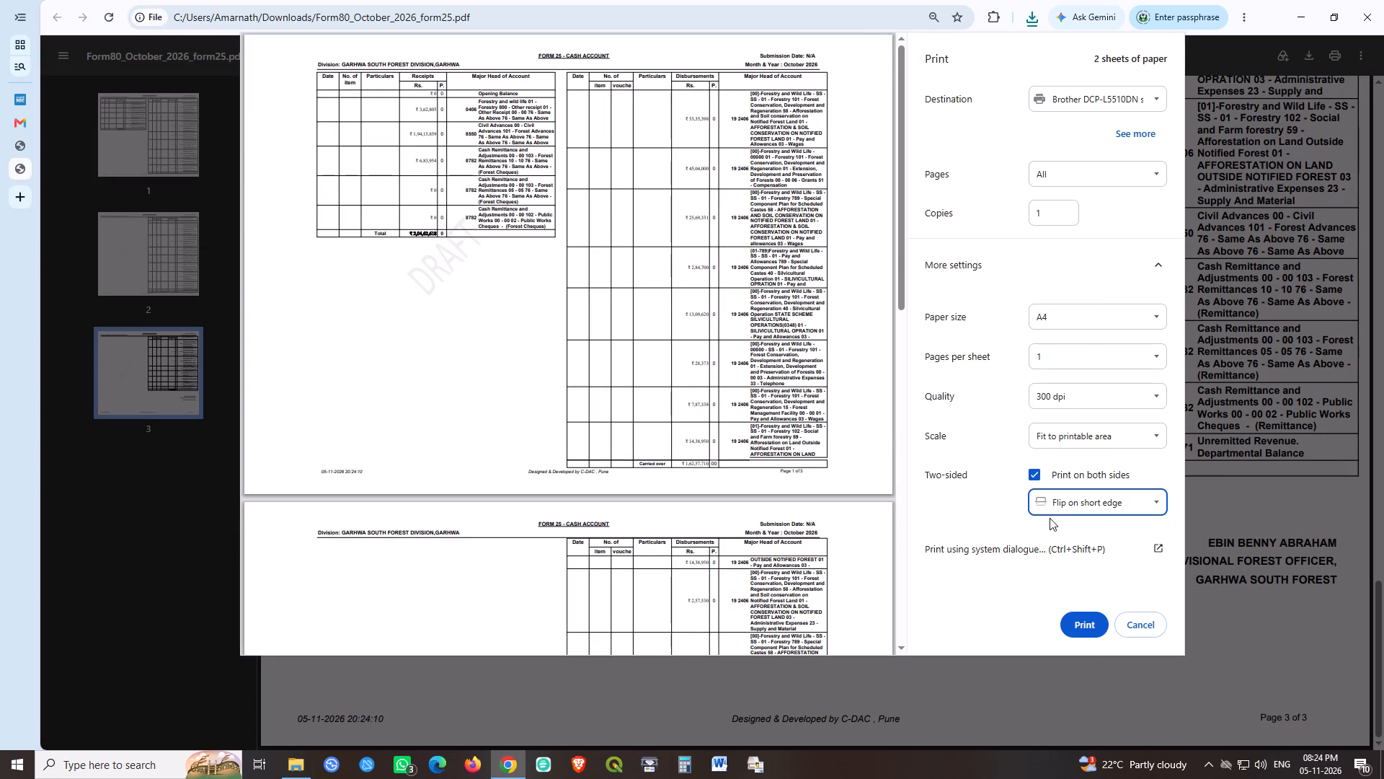
scroll(811, 351, down, 3)
scroll(811, 351, down, 18)
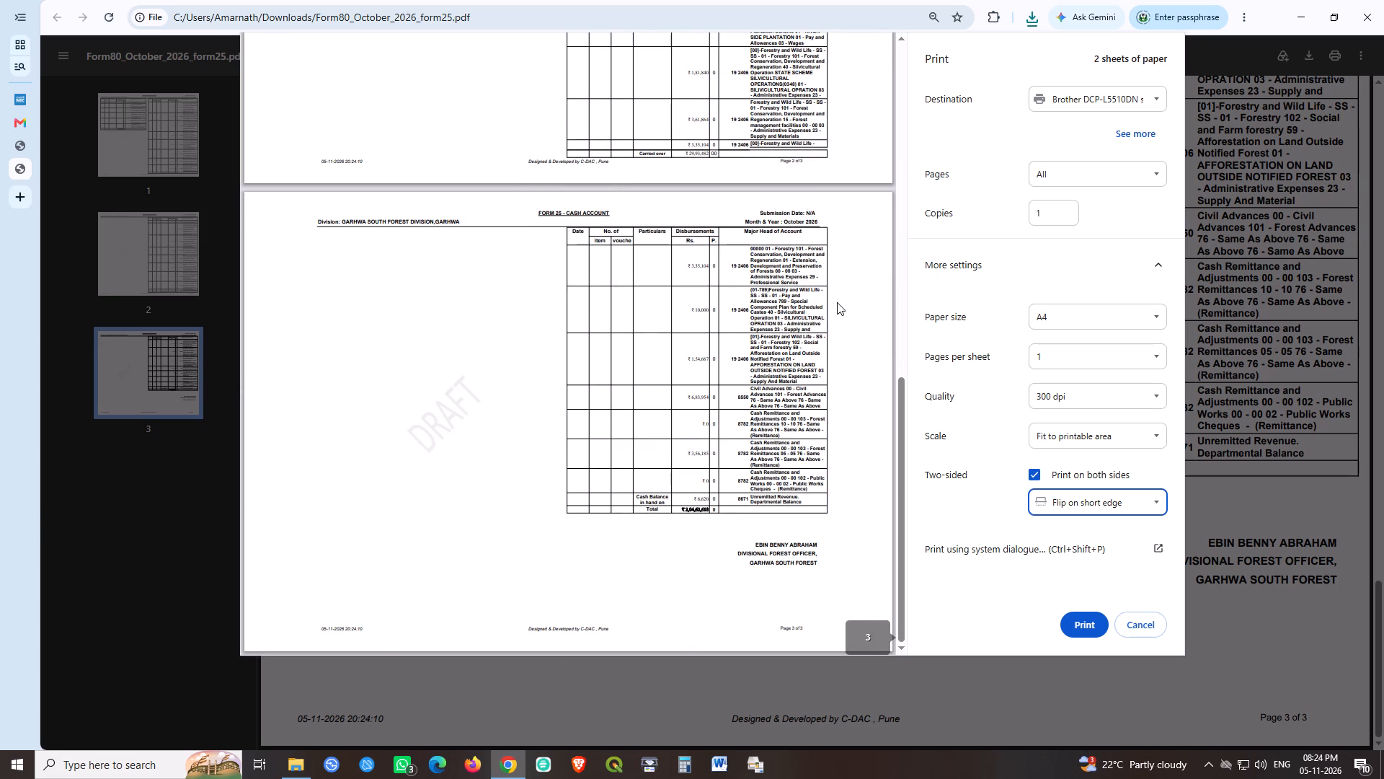
click(1087, 626)
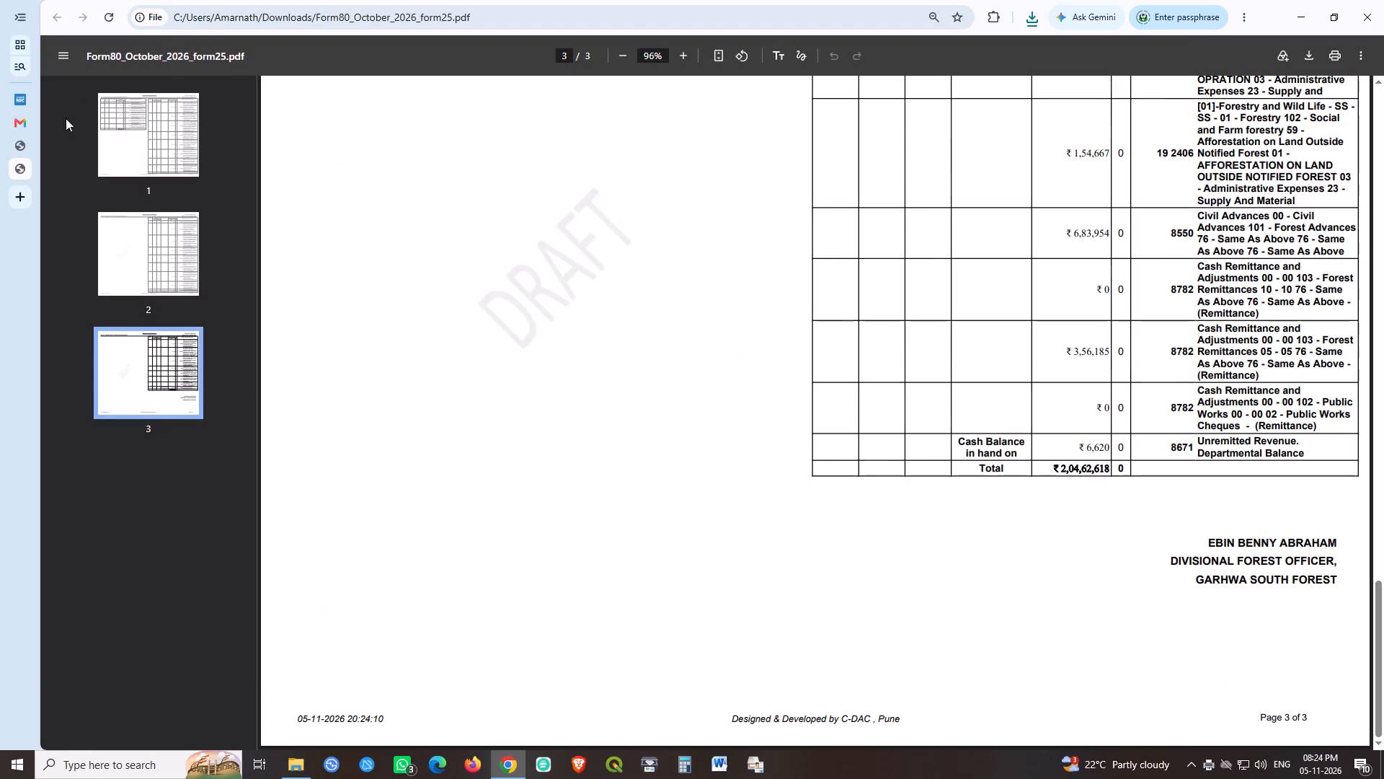
Back in WAMIS, generate the detailed Form 36 - Remittance credit report for October 2026 for all offices.
click(41, 146)
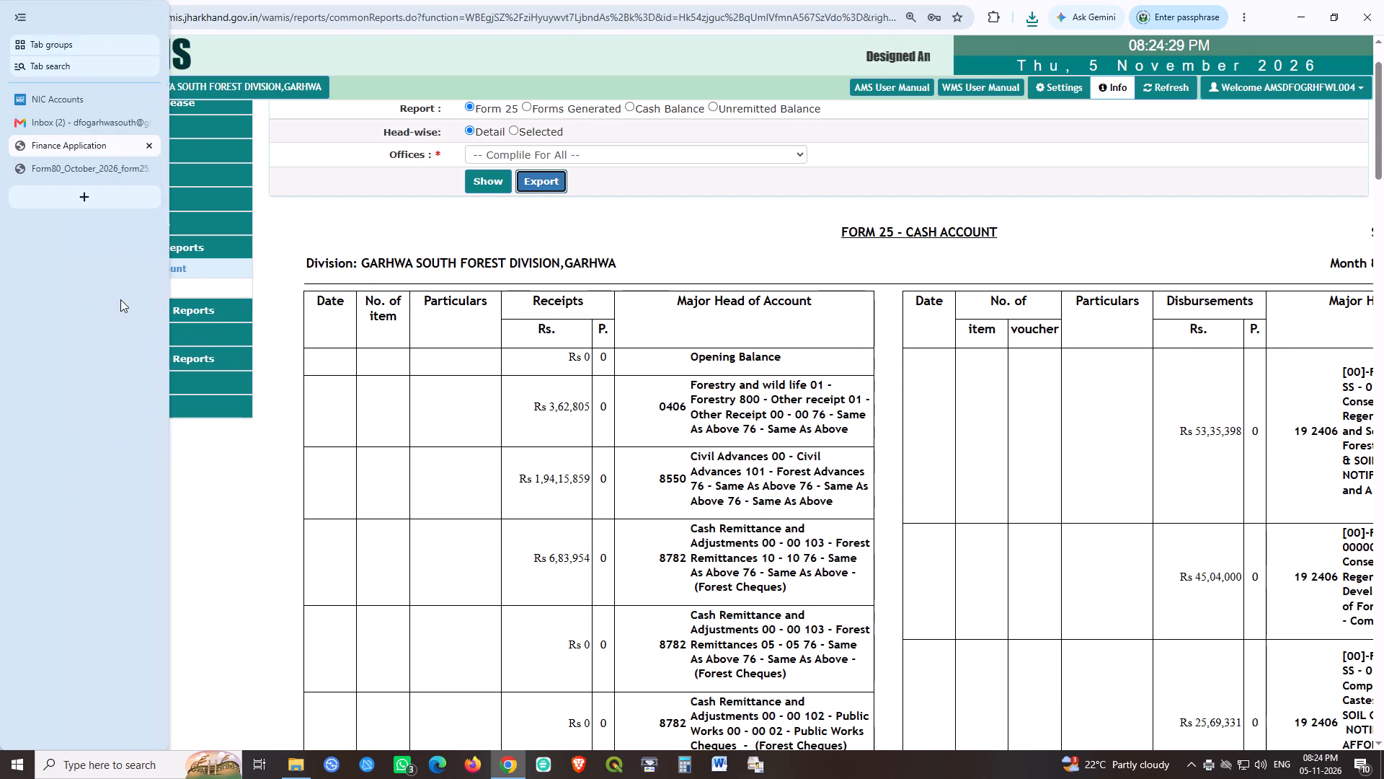
click(126, 357)
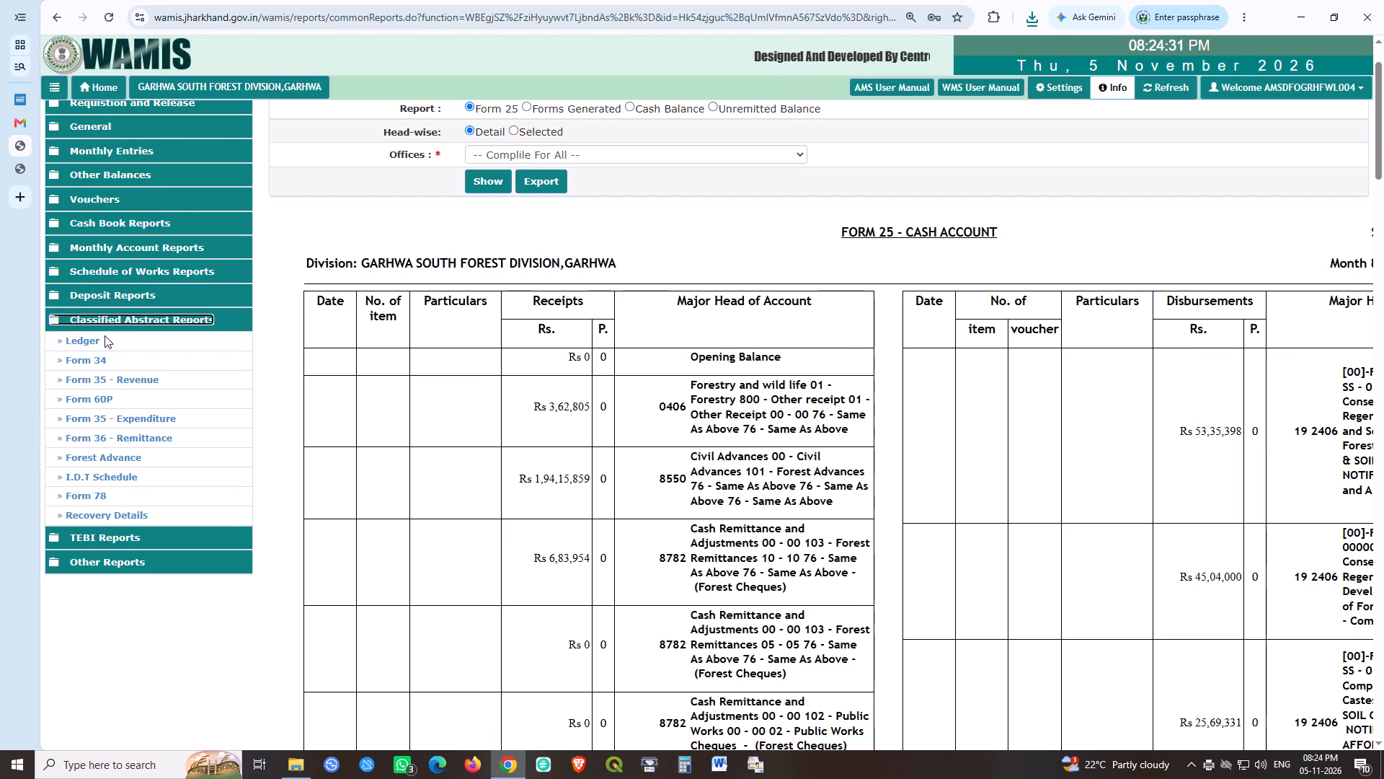
click(113, 432)
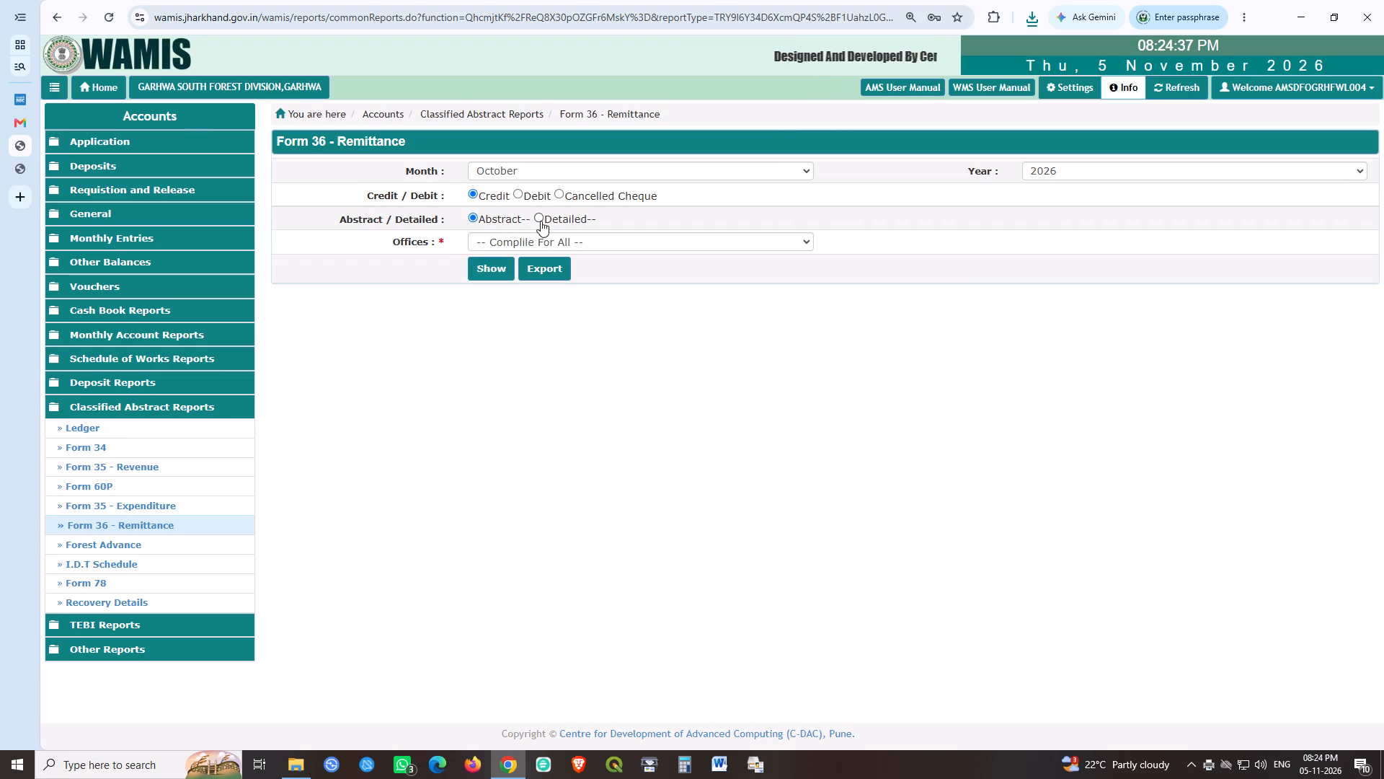
click(541, 221)
click(489, 286)
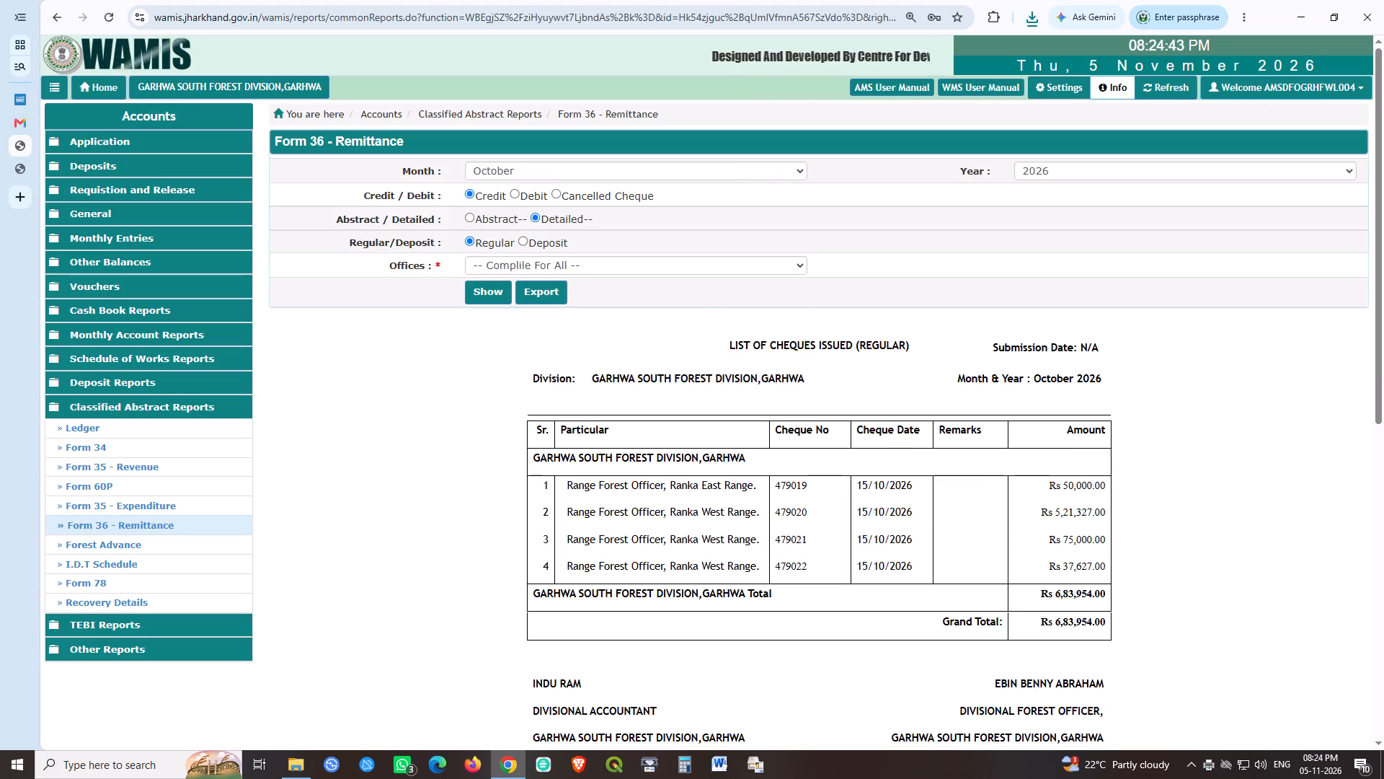
Export the Form 36 list of regular cheques issued as a PDF to Downloads and open it.
click(552, 291)
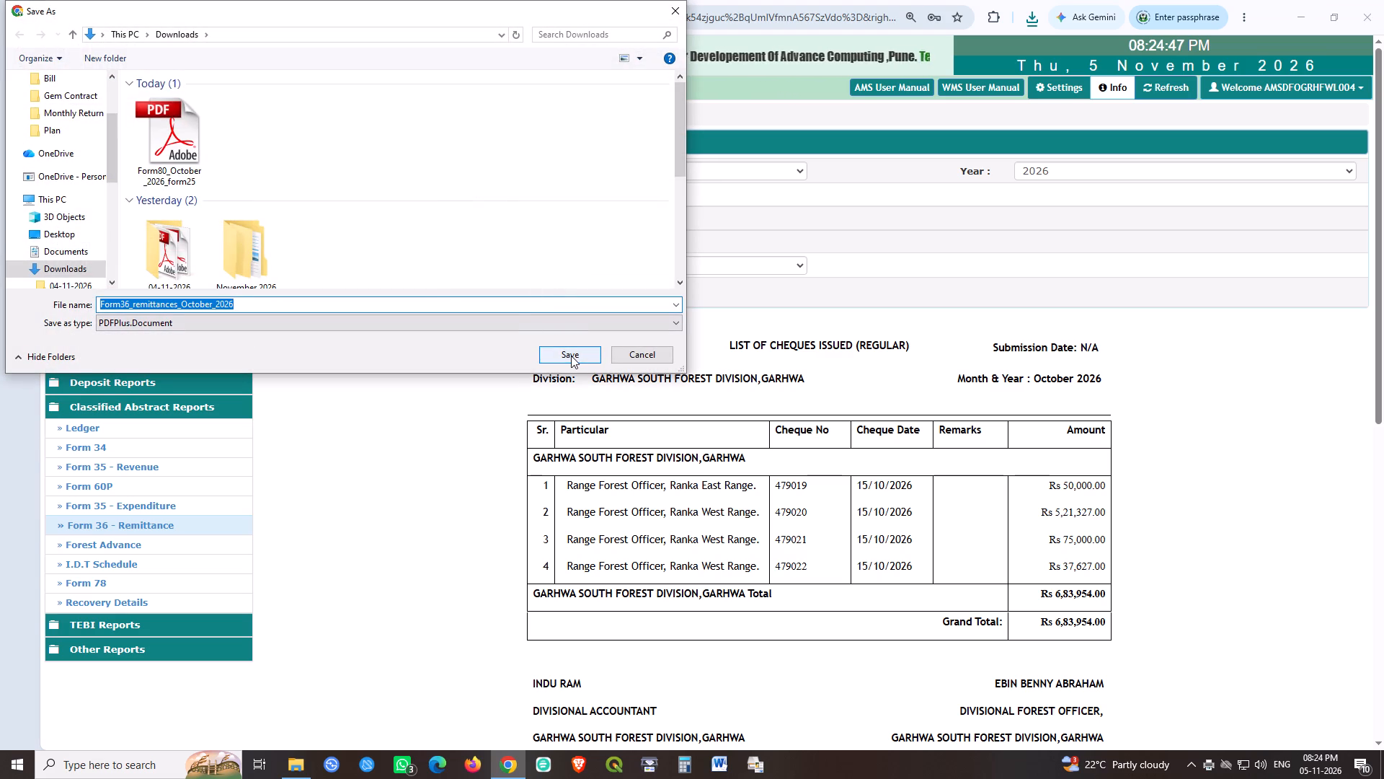
click(571, 356)
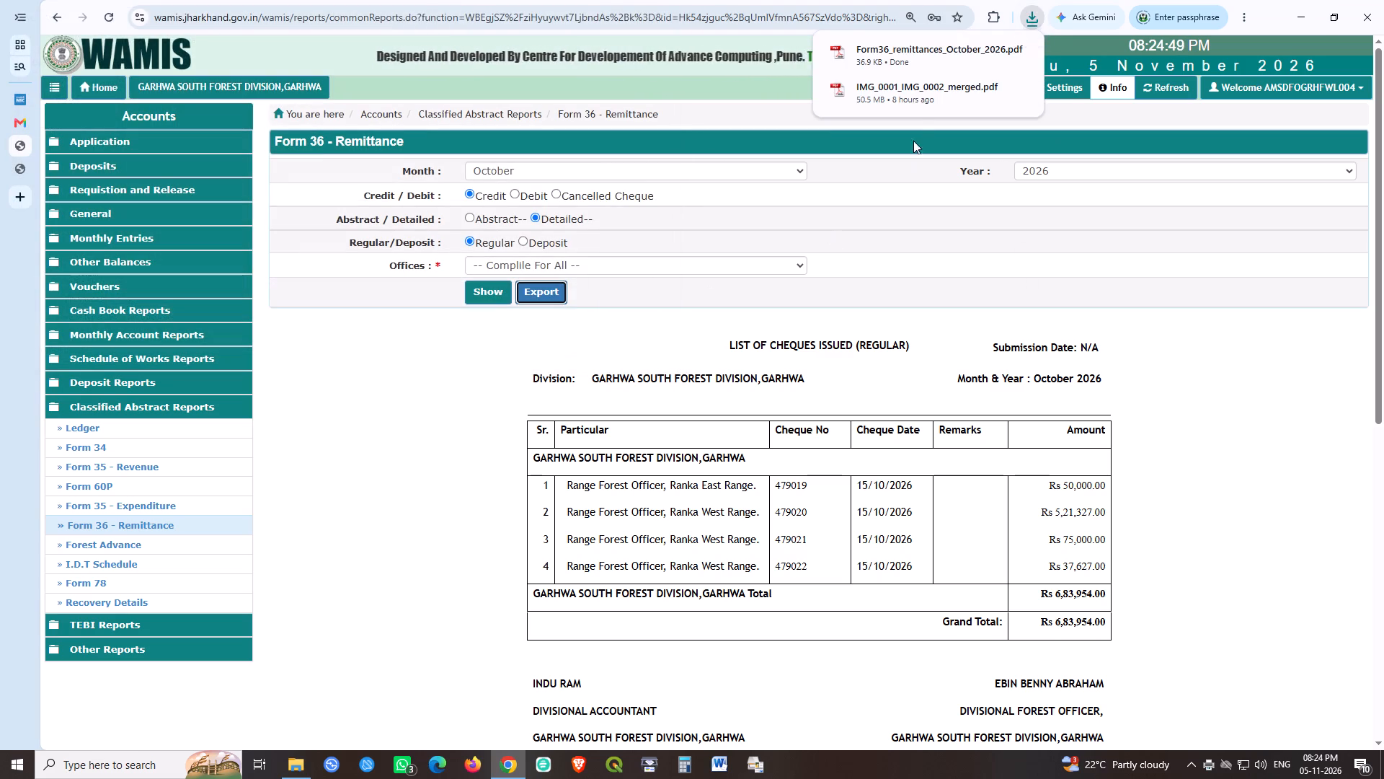
click(916, 48)
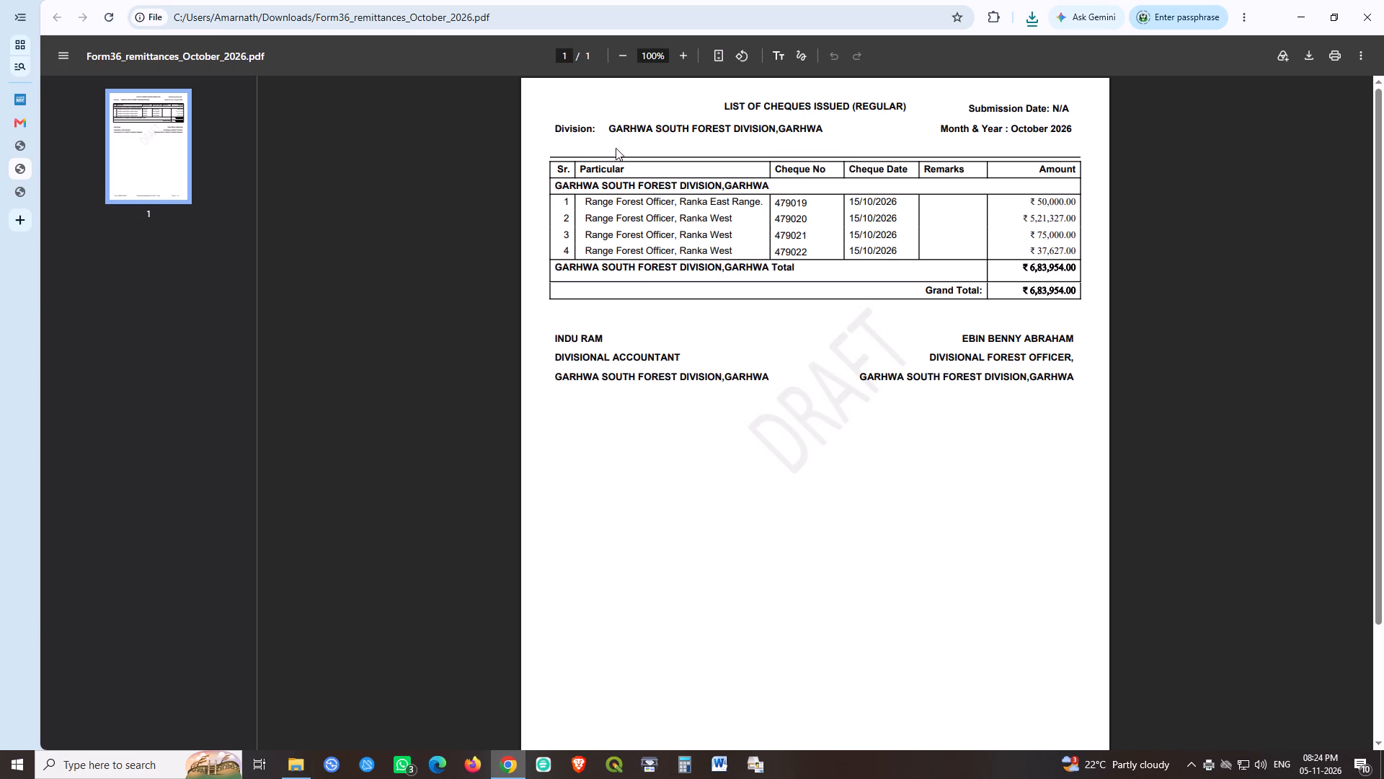
Return to WAMIS and generate the detailed regular Form 36 debit report for October 2026 for all offices.
click(45, 146)
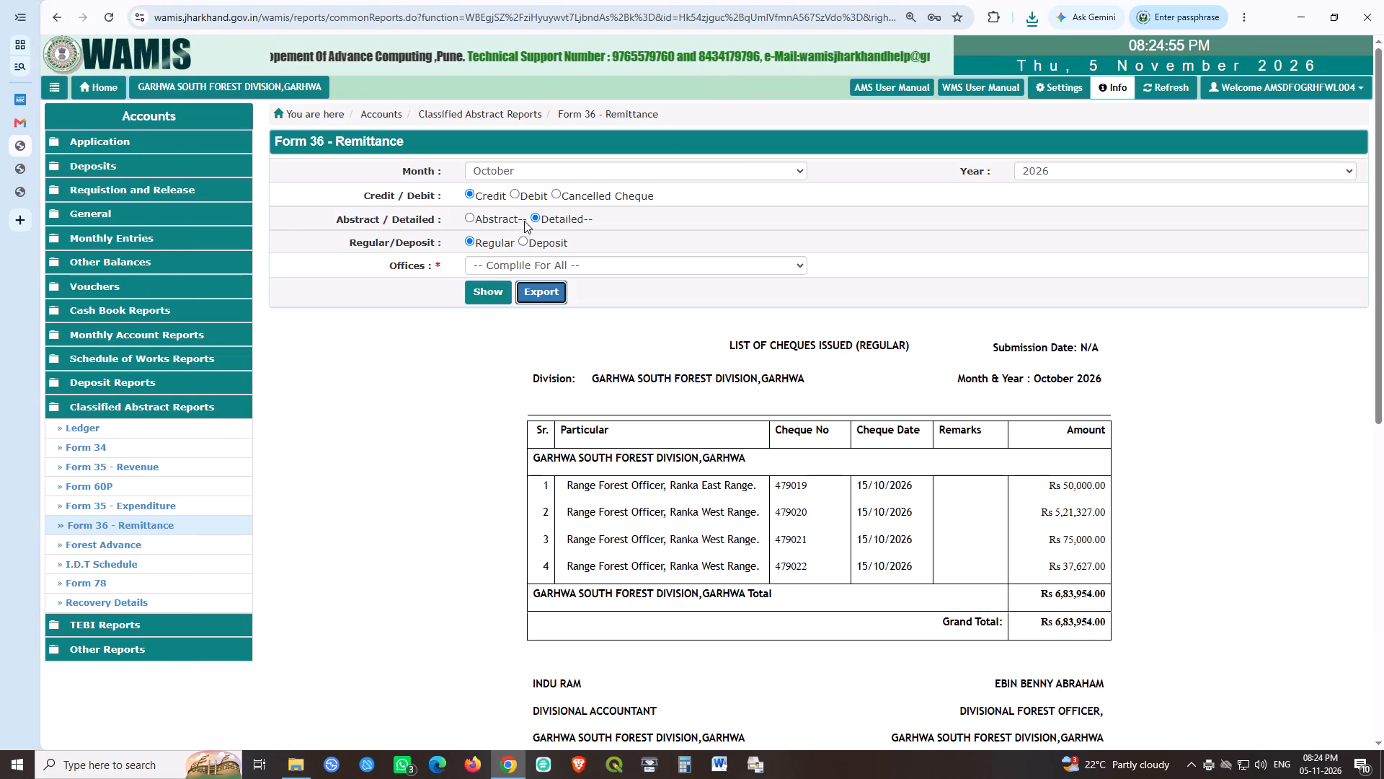
click(514, 192)
click(483, 298)
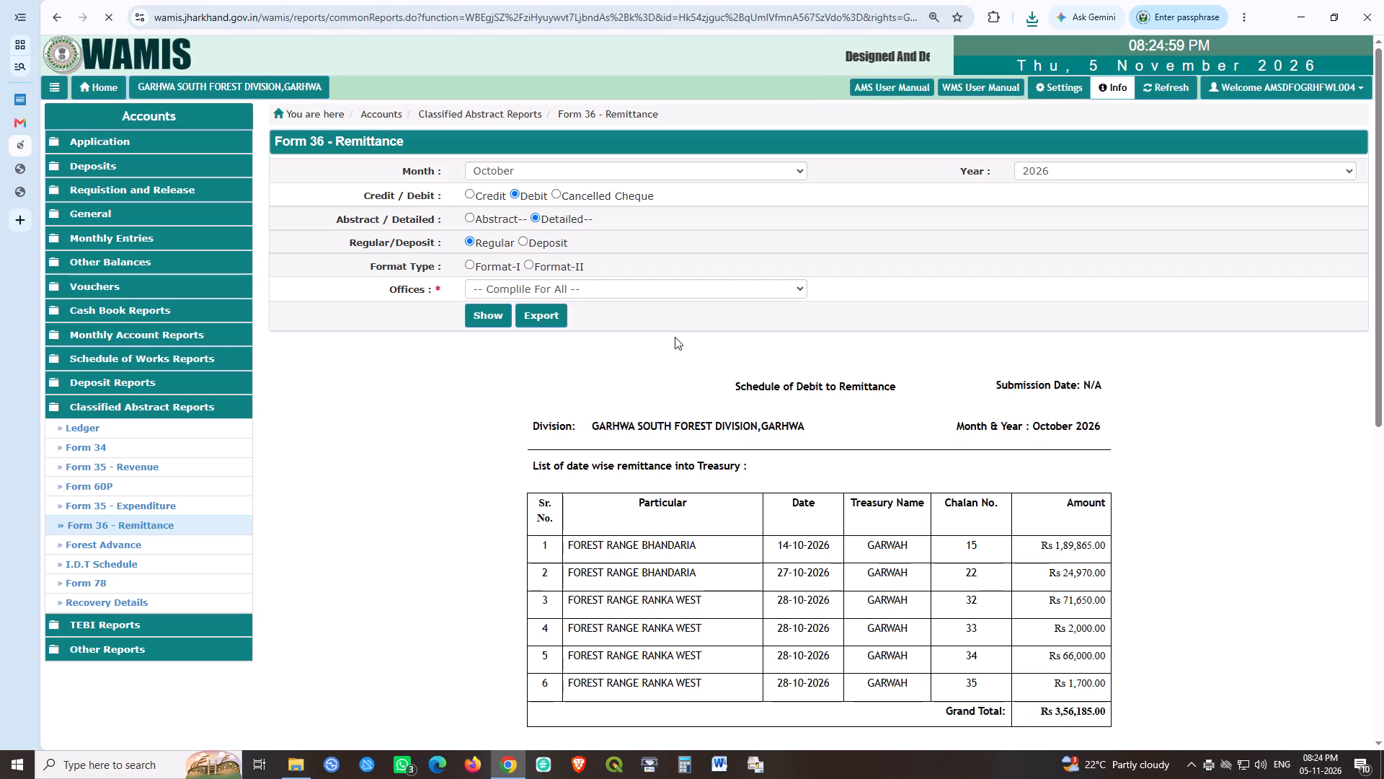
scroll(959, 432, down, 2)
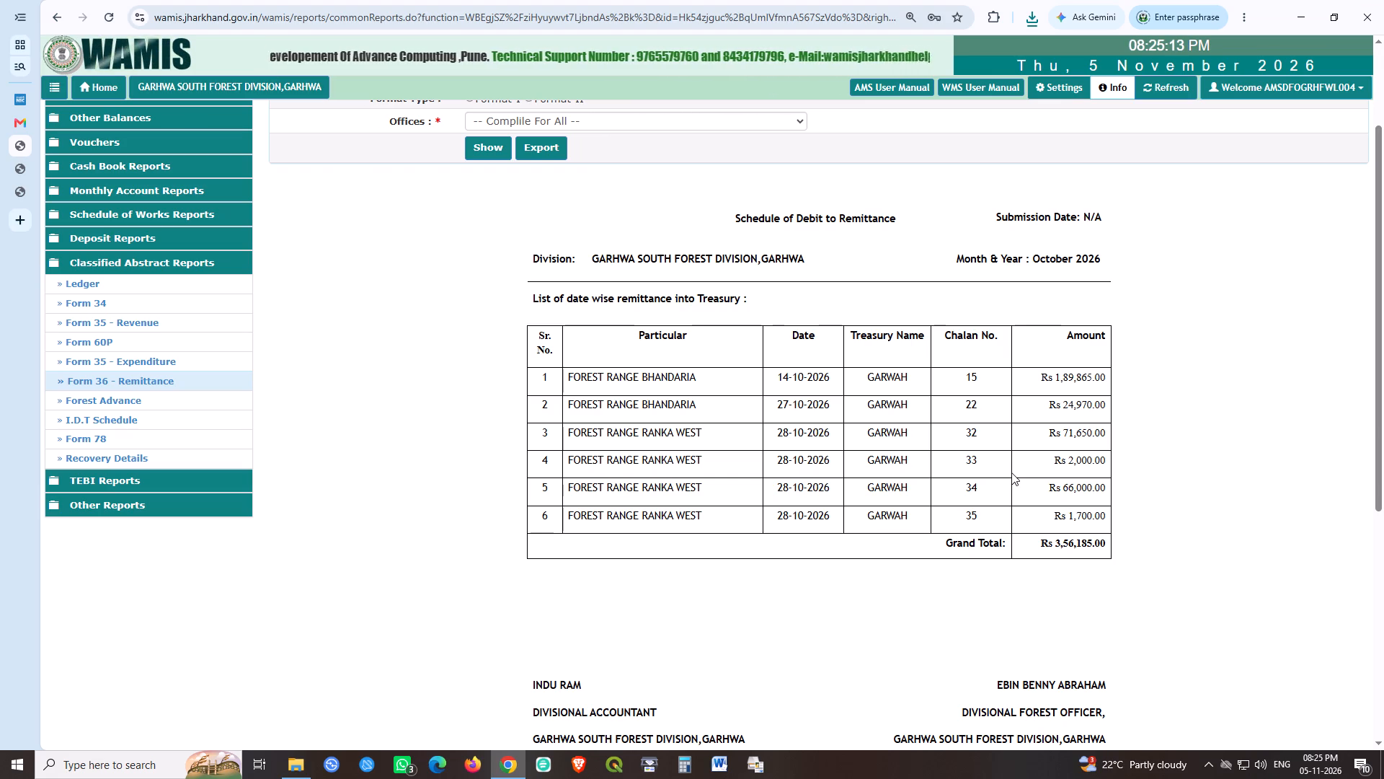
Export the Form 36 Schedule of Debit to Remittance as a PDF to the Downloads folder.
click(556, 149)
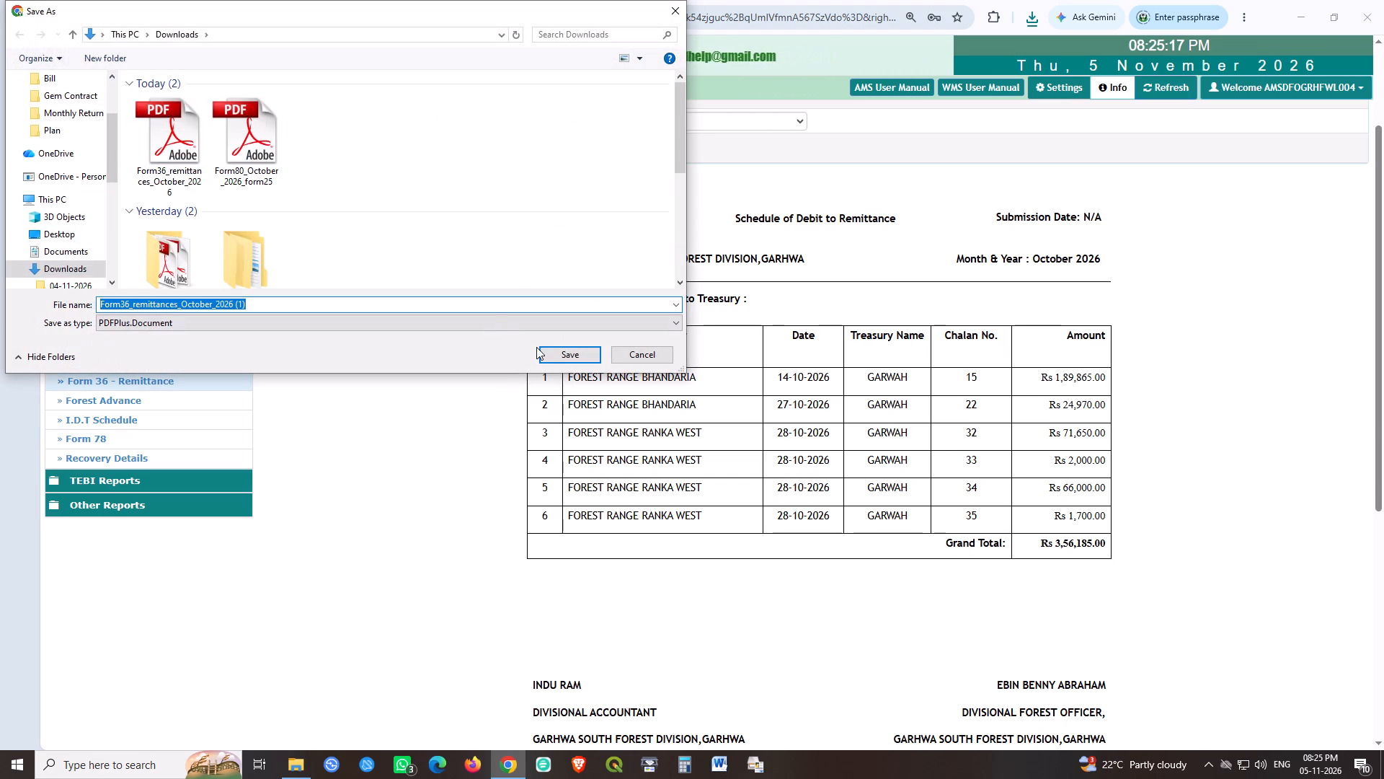
click(557, 356)
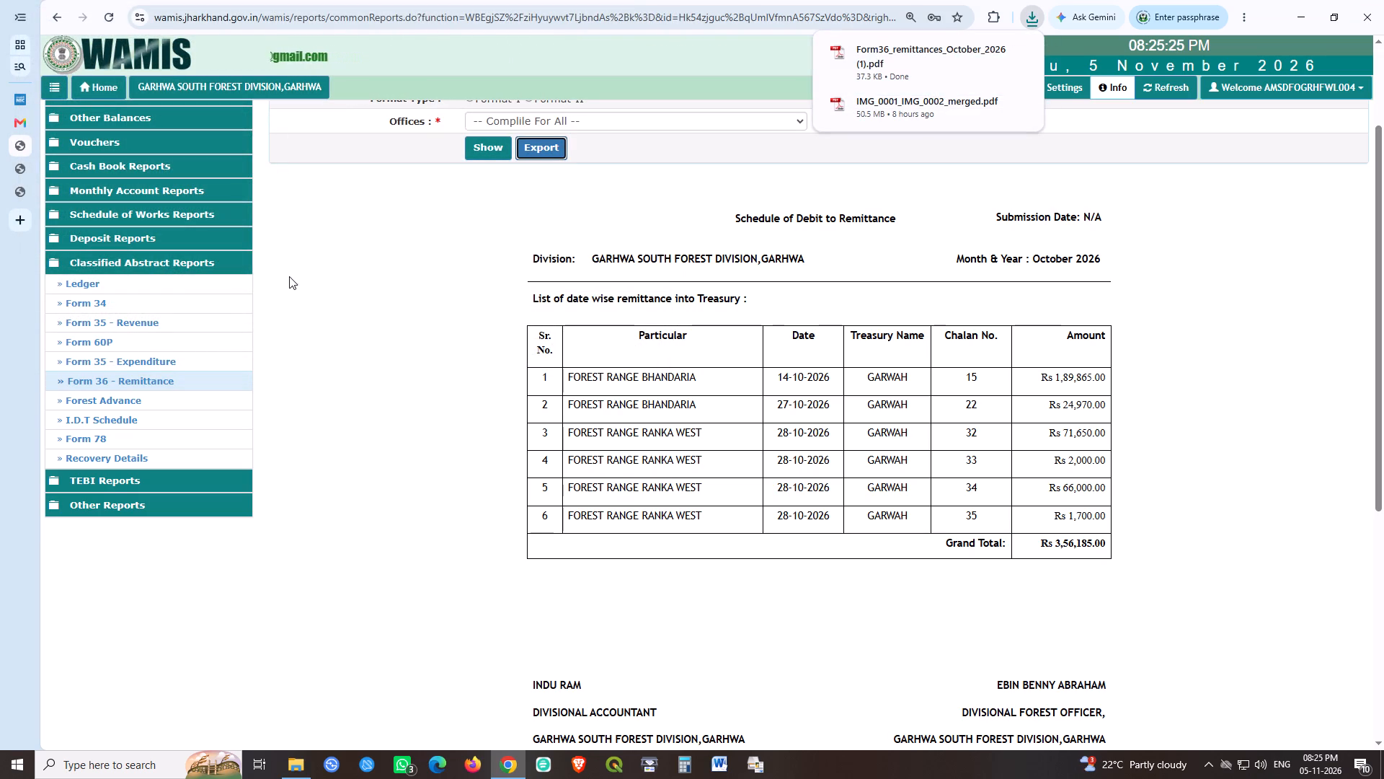
click(1161, 238)
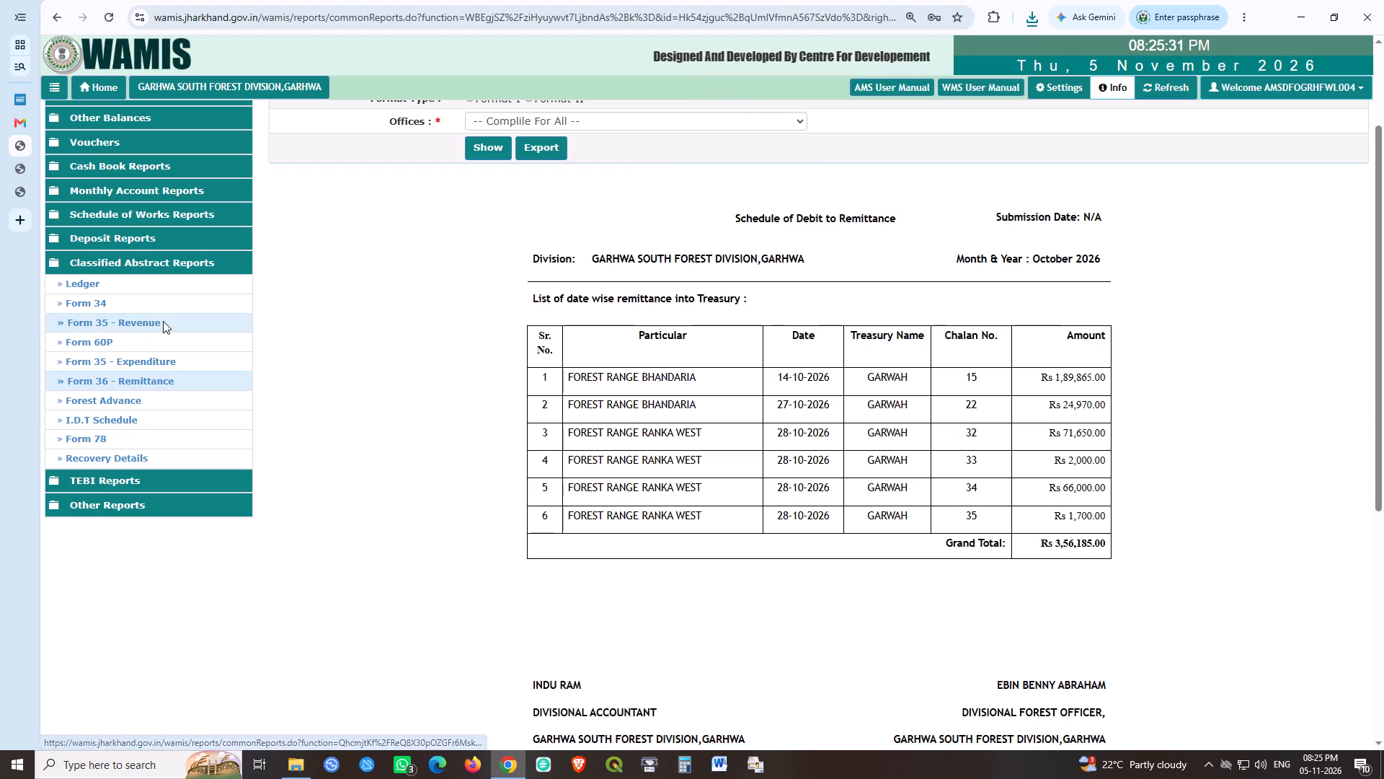
click(298, 322)
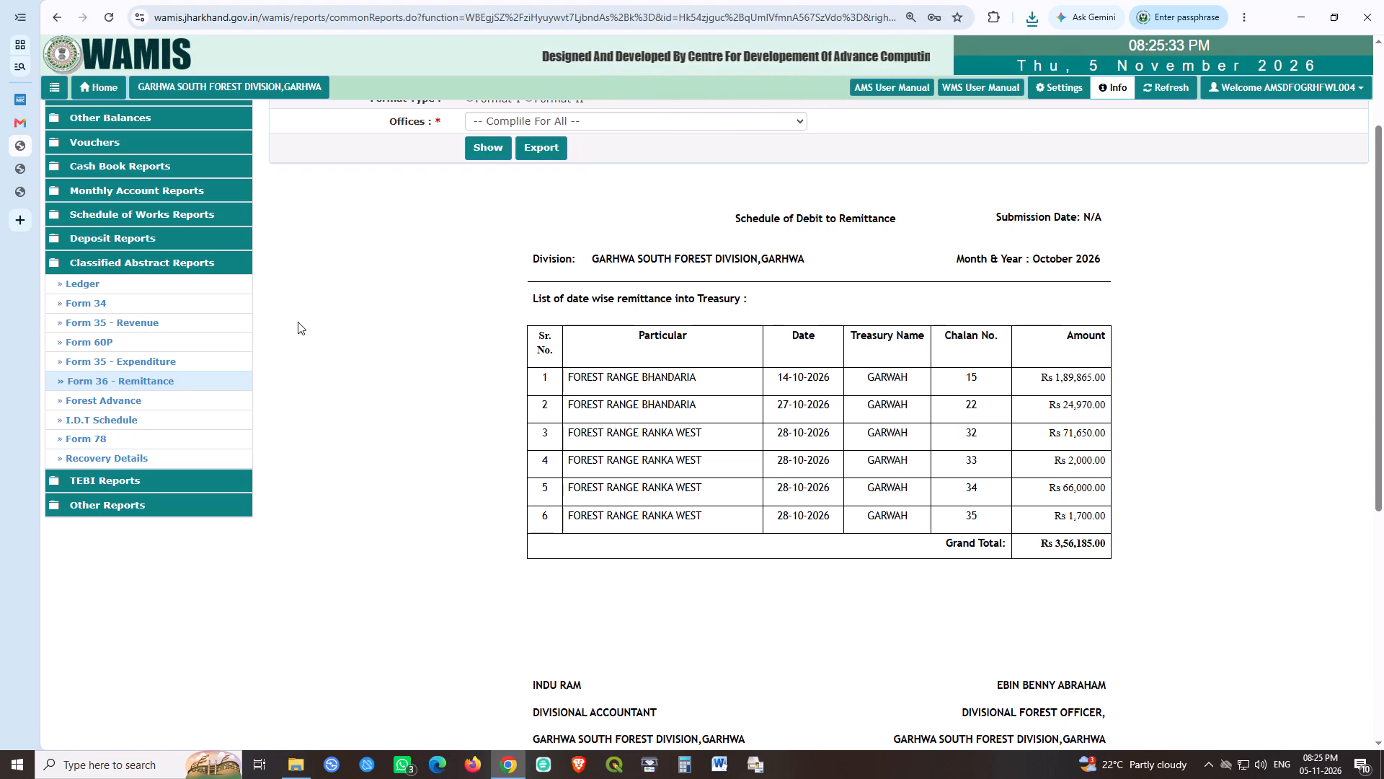